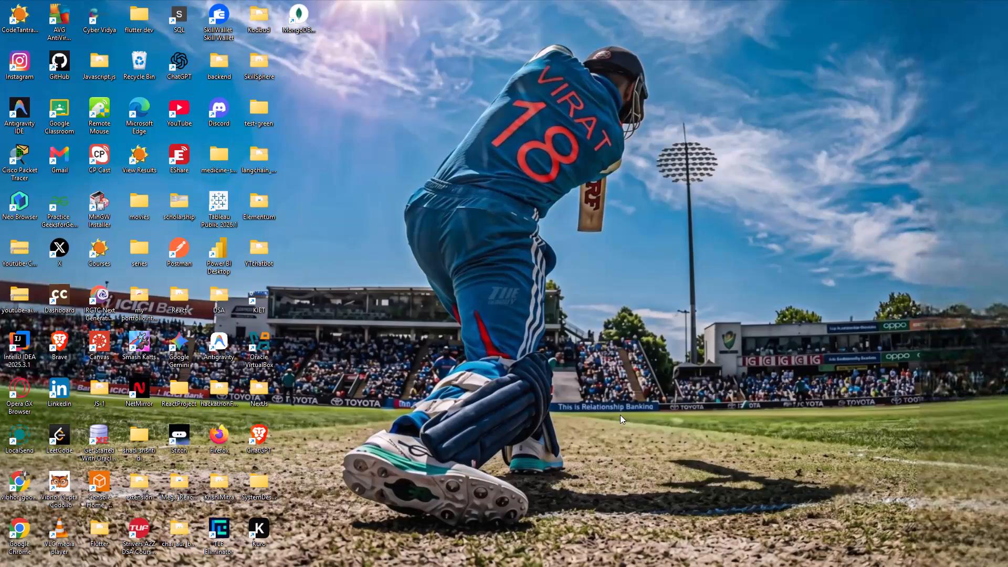
# Launch Google Chrome and open a browsing window with the existing profile that has a photo.
pyautogui.click(620, 415)
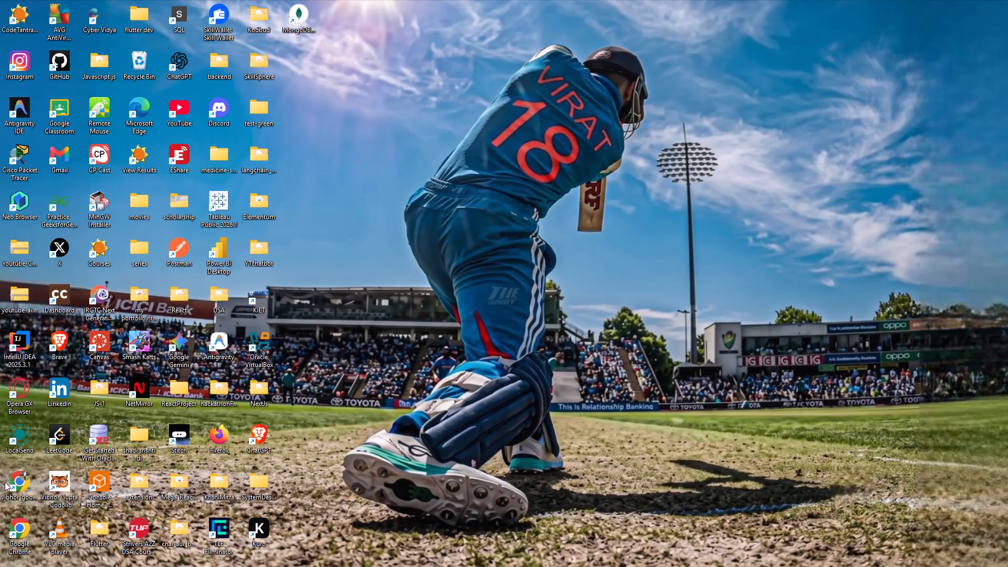
pyautogui.click(22, 483)
pyautogui.click(22, 483)
pyautogui.press('Return')
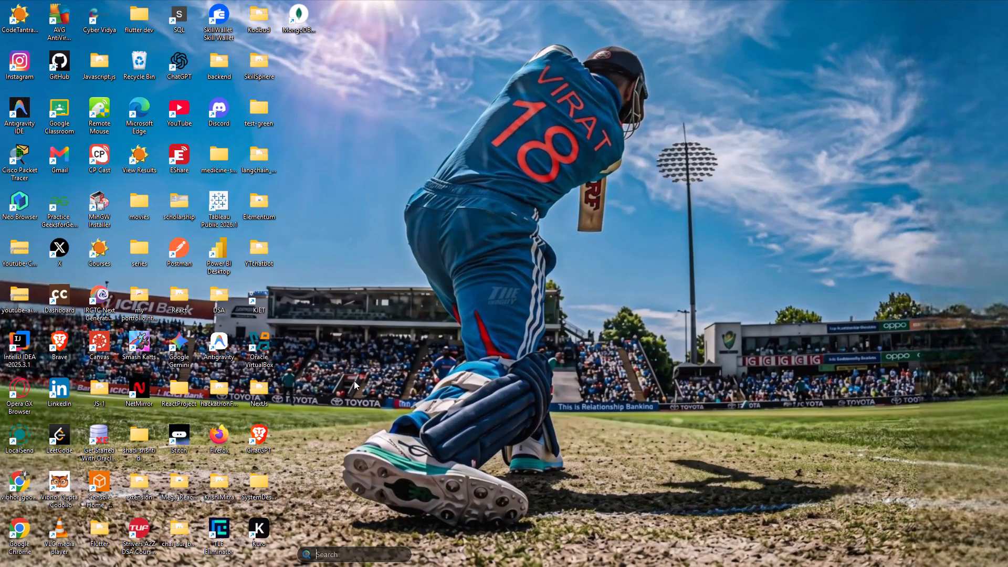
pyautogui.write('cg')
pyautogui.press('BackSpace')
pyautogui.write('hro')
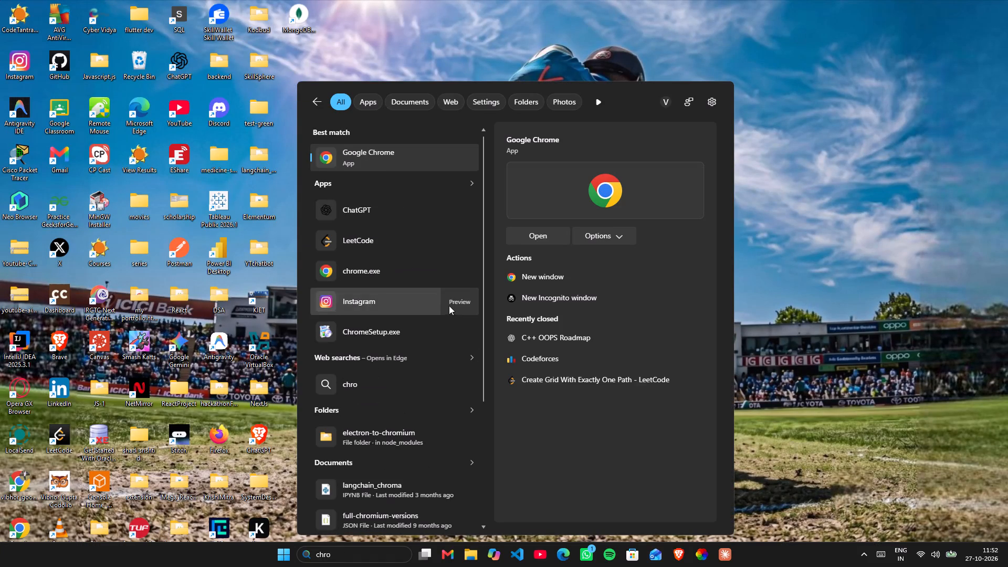
pyautogui.click(401, 161)
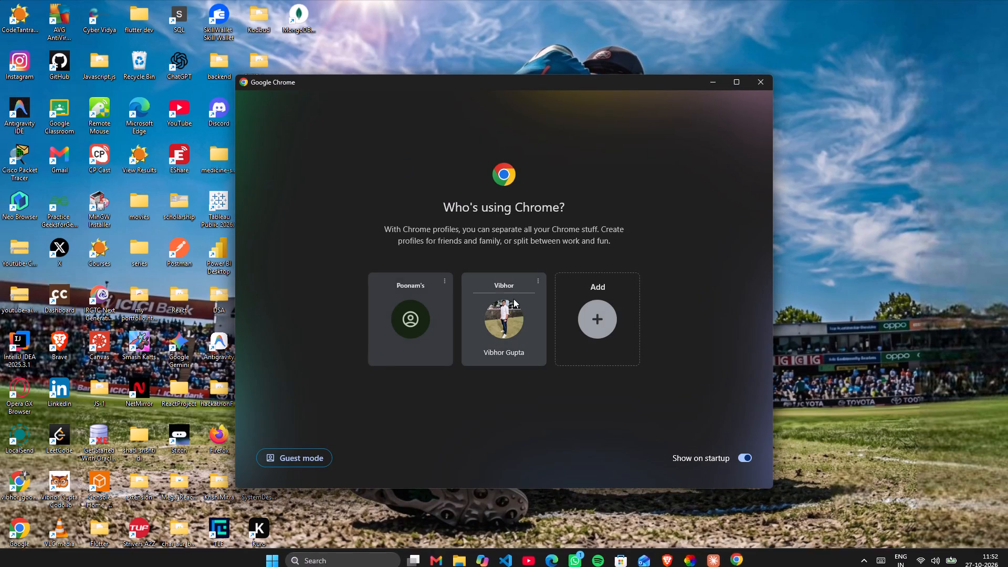
pyautogui.click(513, 299)
pyautogui.click(500, 315)
# Search the web for "tableau public gbbu dataset".
pyautogui.write('tablu')
pyautogui.press('BackSpace')
pyautogui.write('eau public gbby')
pyautogui.press('BackSpace')
pyautogui.write('u a')
pyautogui.press('BackSpace')
pyautogui.write('dataset')
pyautogui.press('Return')
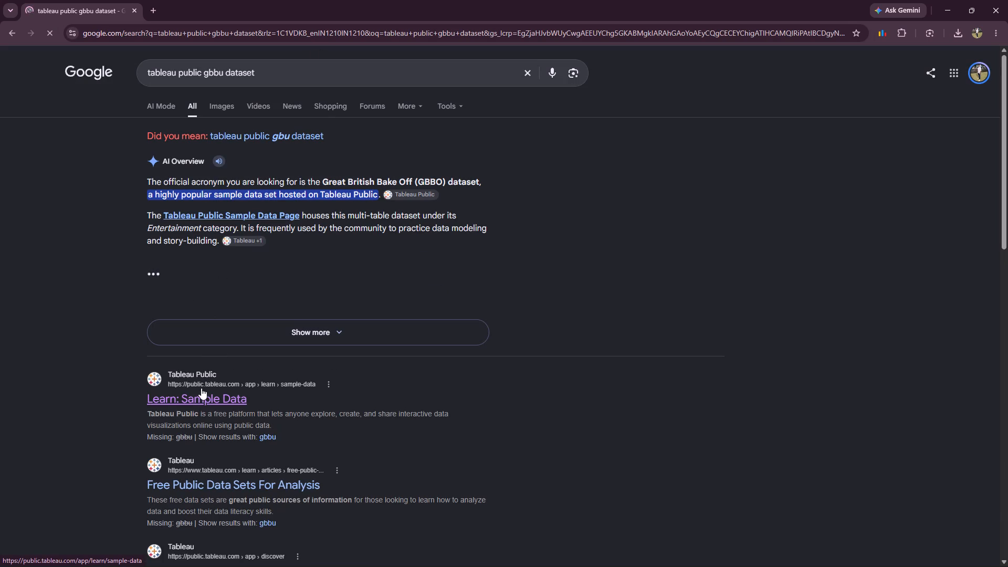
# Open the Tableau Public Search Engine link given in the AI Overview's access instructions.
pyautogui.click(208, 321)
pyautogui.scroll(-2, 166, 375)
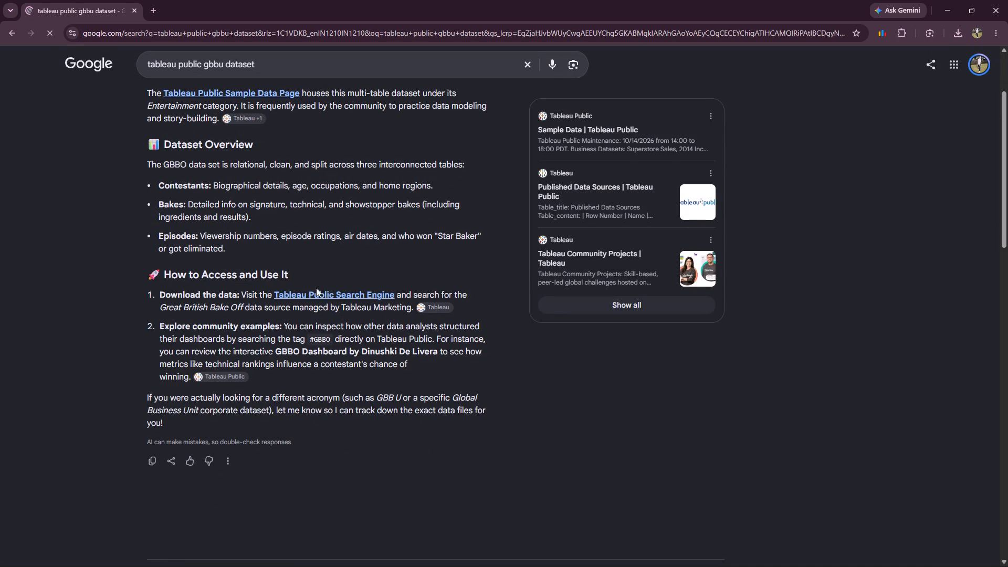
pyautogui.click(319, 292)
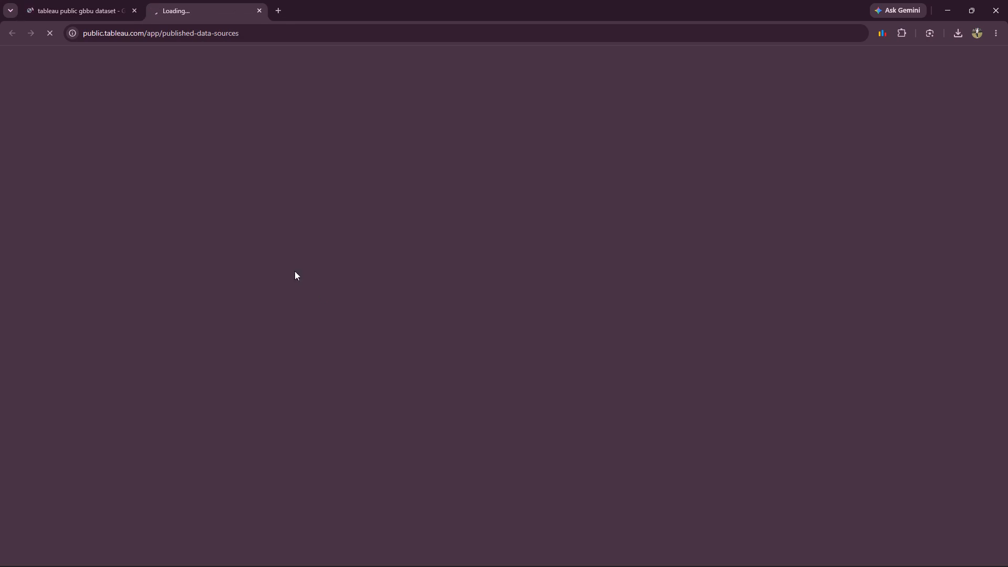
# Open the "Learn: Sample Data" search result from Tableau Public and close the extra public.tableau.com page.
pyautogui.click(92, 0)
pyautogui.scroll(-2, 75, 229)
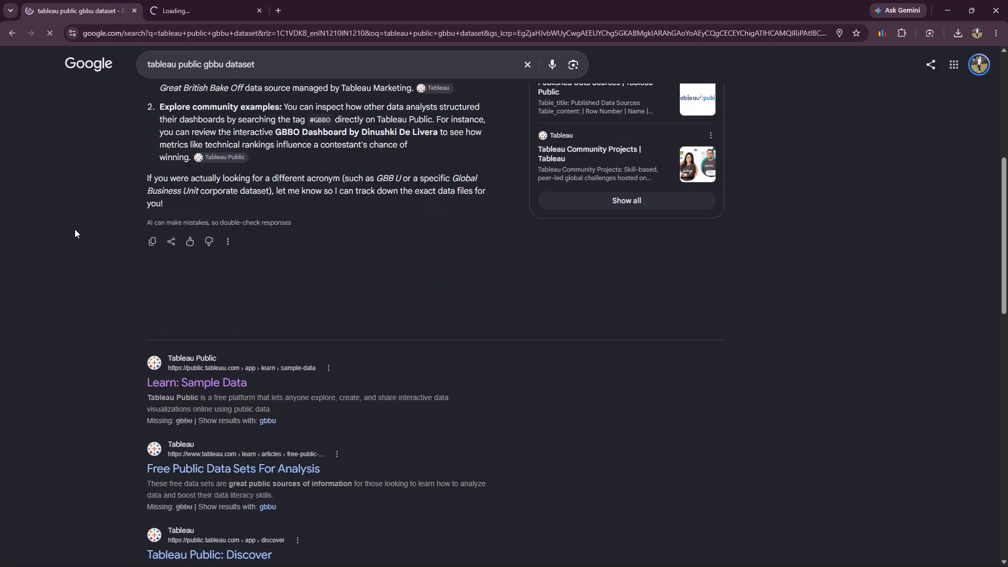
pyautogui.scroll(-3, 75, 229)
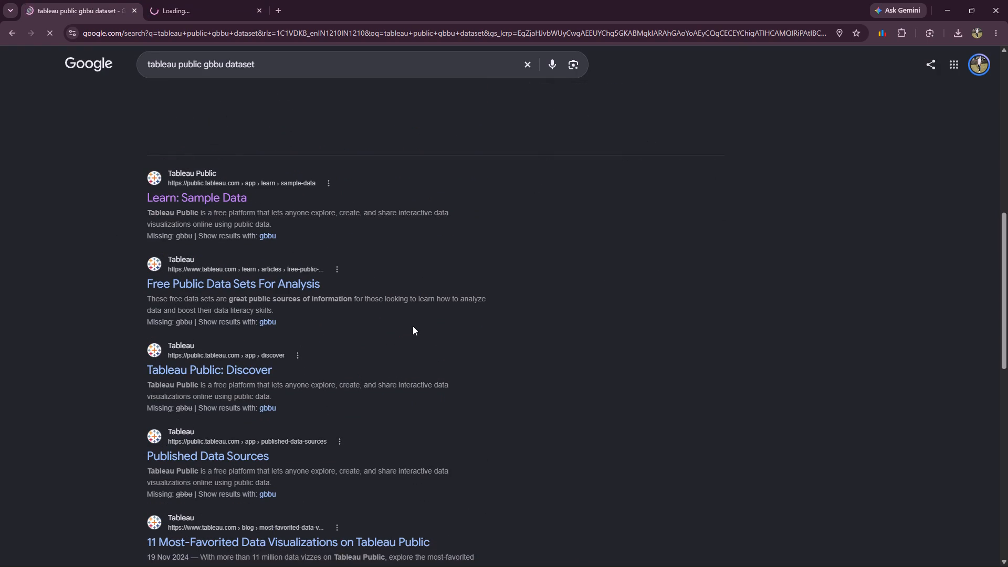
pyautogui.click(210, 193)
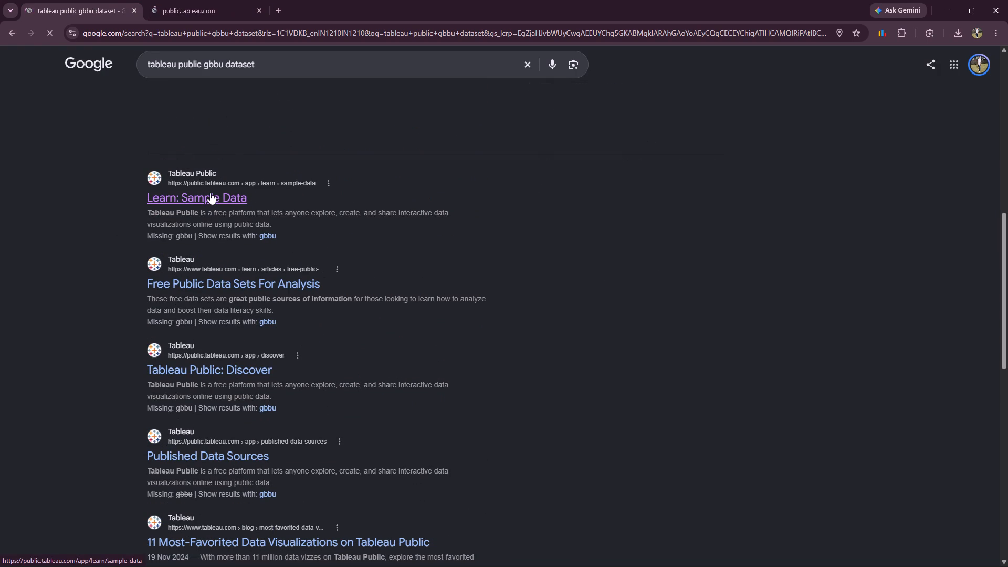
pyautogui.click(223, 0)
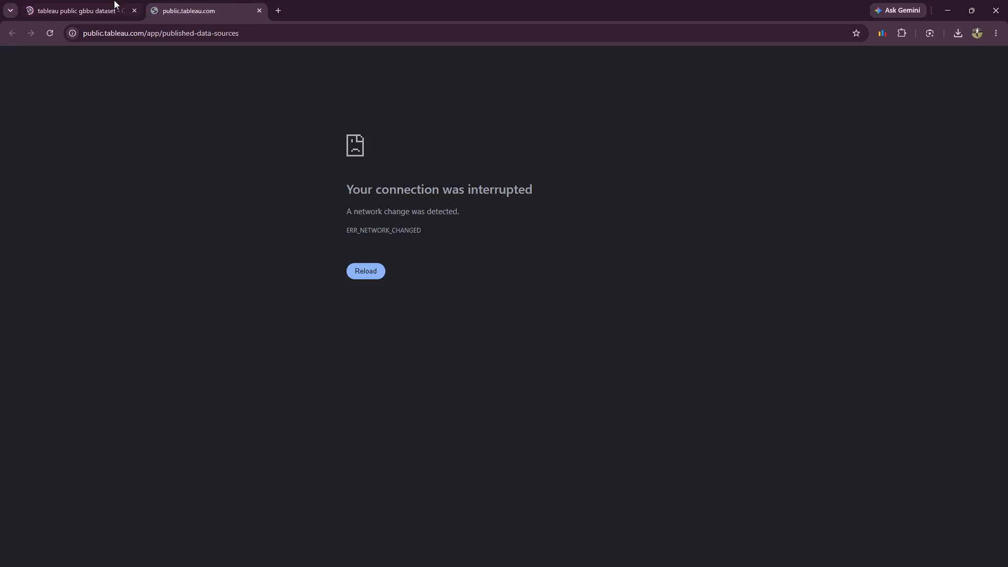
pyautogui.click(114, 0)
pyautogui.click(195, 187)
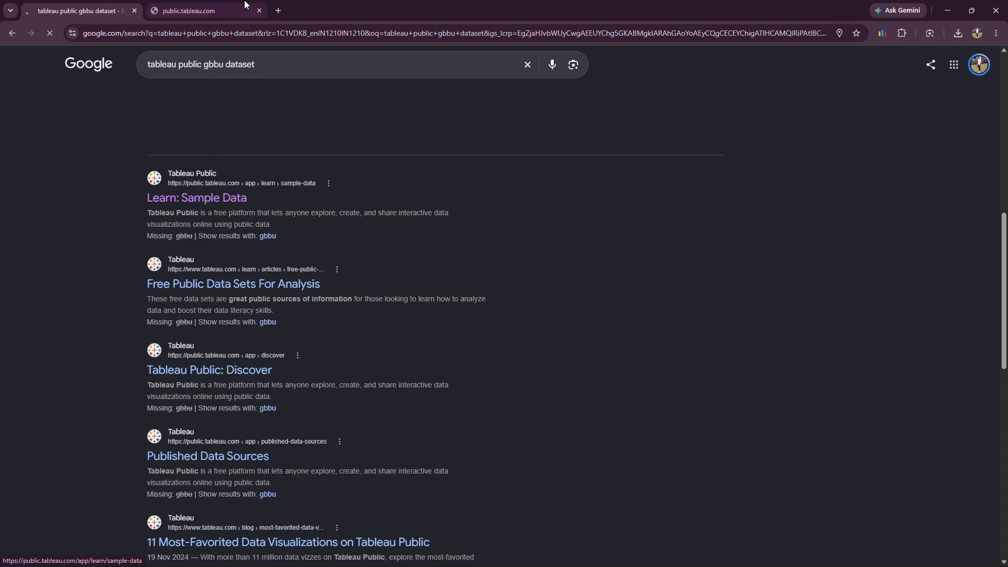
pyautogui.click(256, 11)
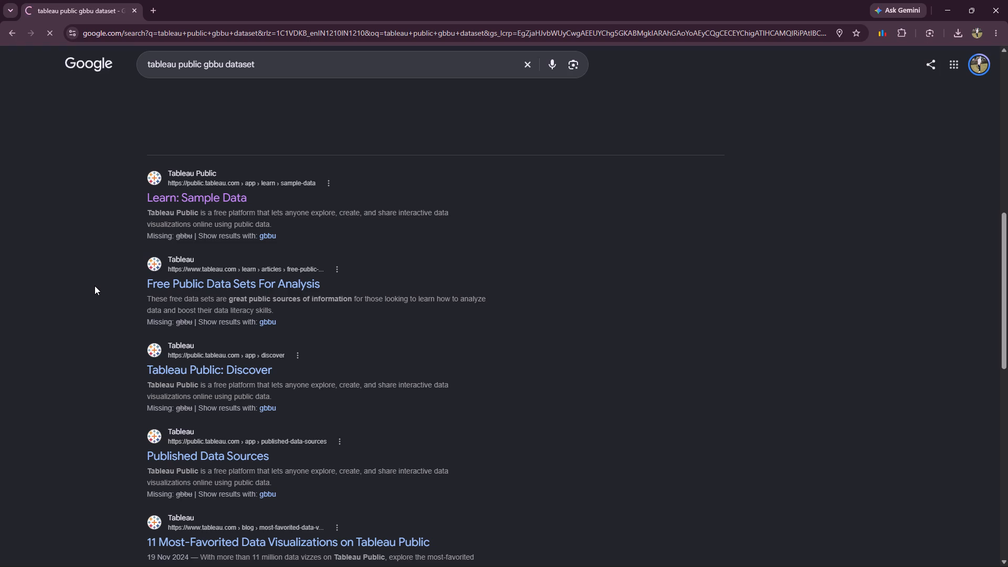
pyautogui.click(217, 192)
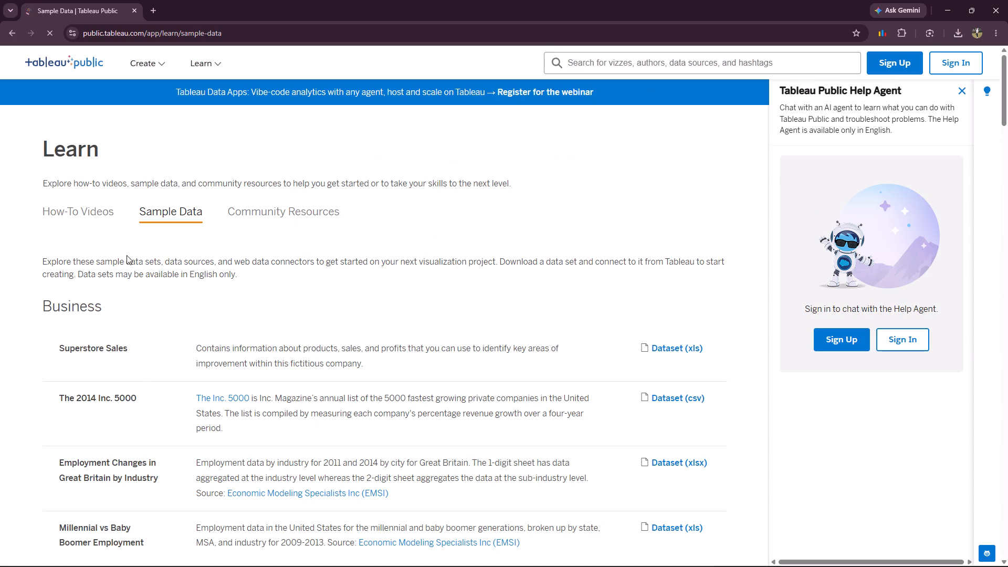
# Download the Great British Bake Off dataset (zip) from the Entertainment section.
pyautogui.scroll(-2, 198, 337)
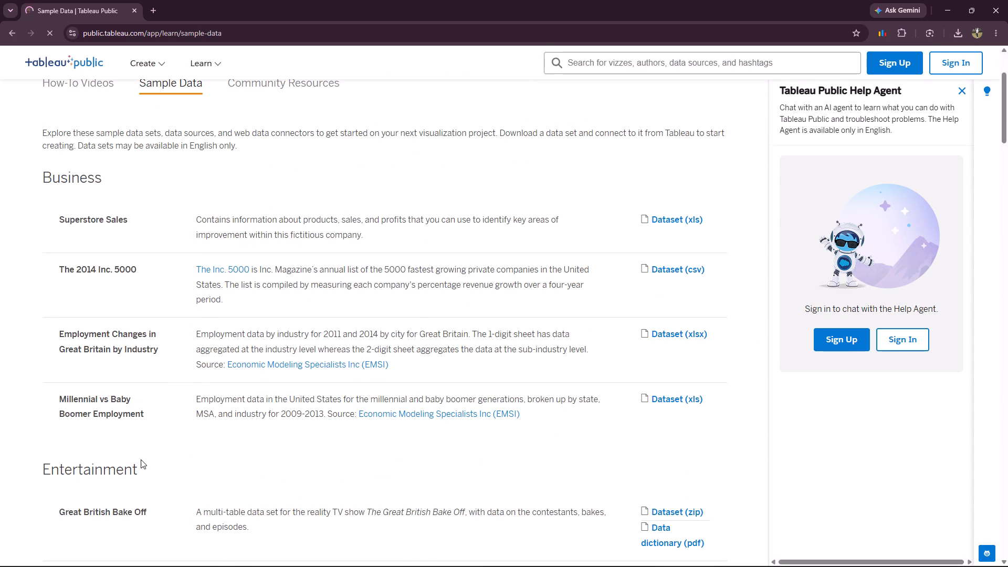
pyautogui.scroll(-3, 141, 459)
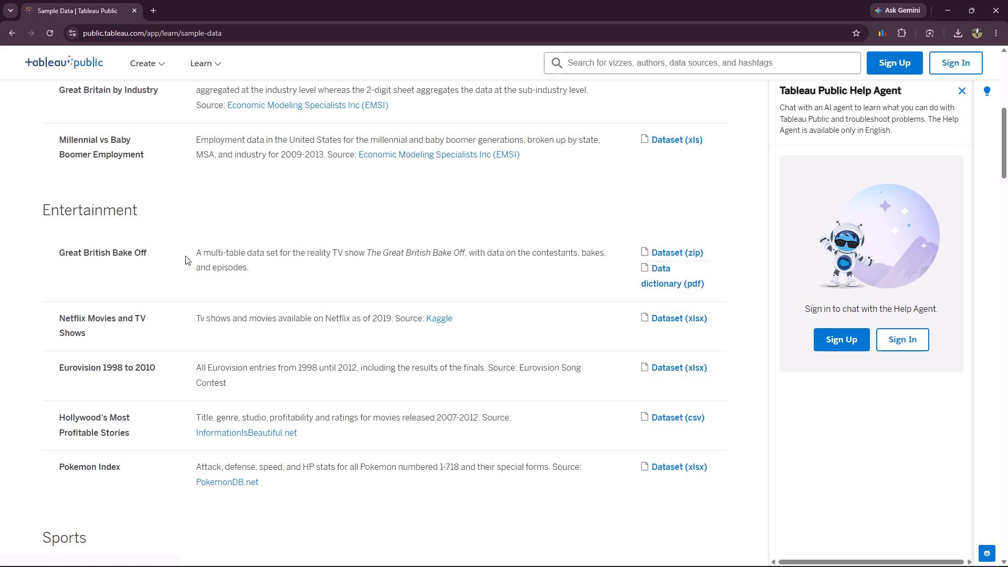
pyautogui.click(668, 253)
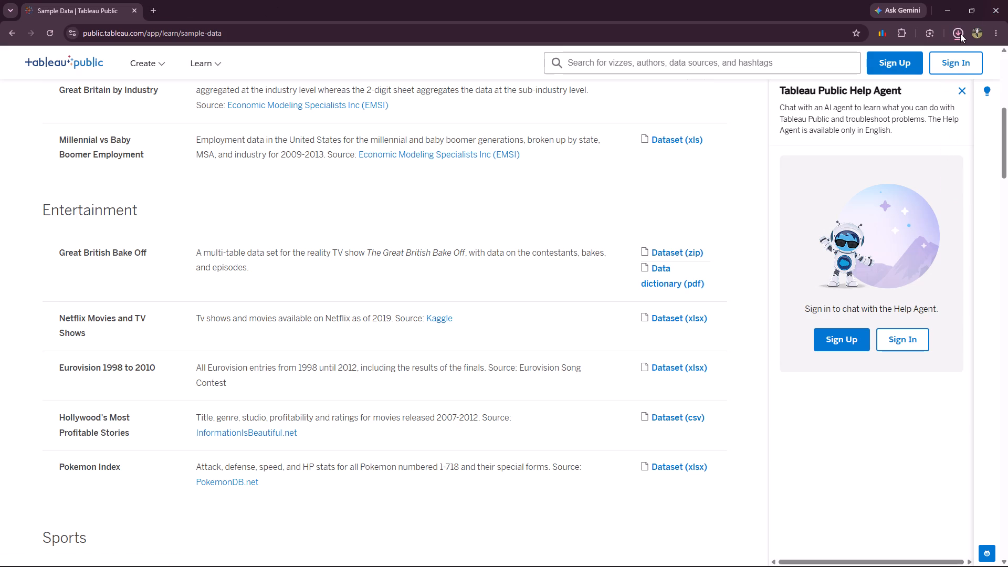
# Open the downloaded GBBO_Dataset.zip and extract all its files to the GBBO_Dataset folder in Downloads.
pyautogui.click(960, 34)
pyautogui.click(960, 34)
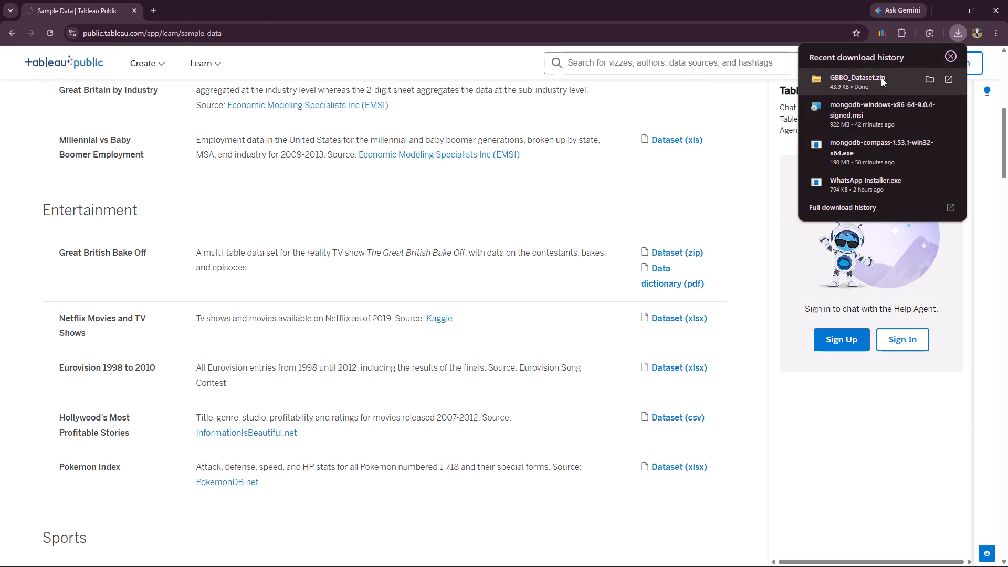
pyautogui.click(872, 83)
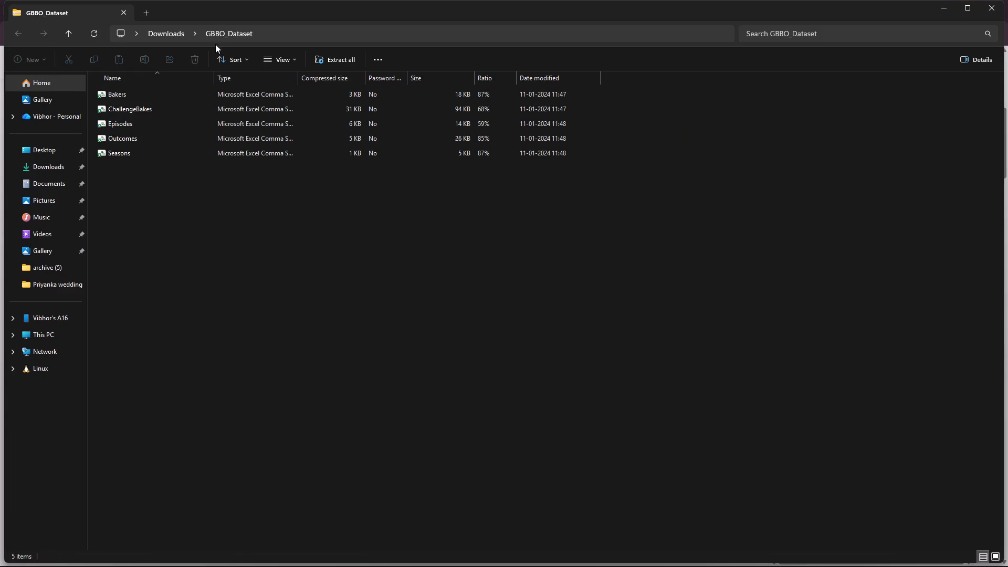
pyautogui.click(330, 61)
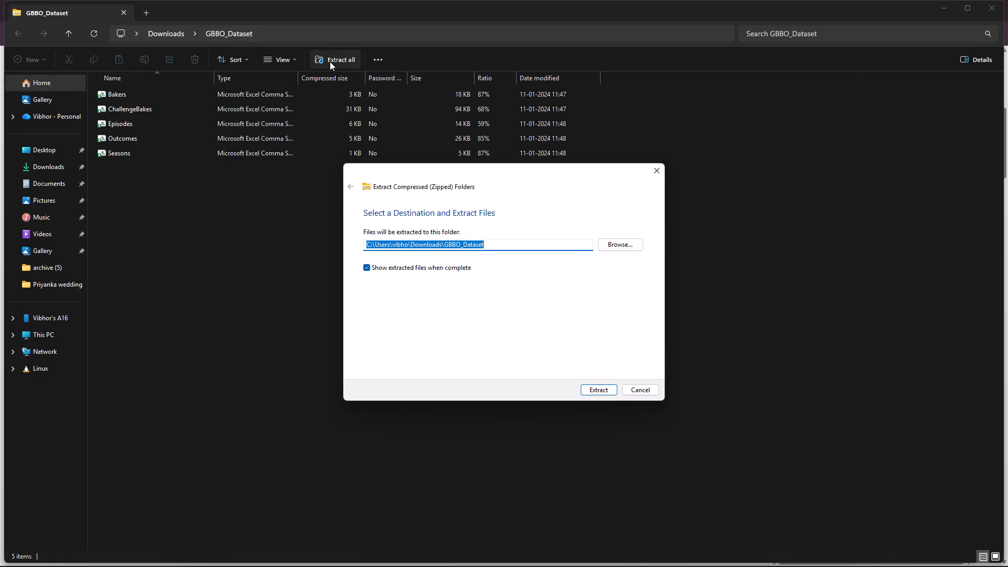
pyautogui.click(610, 391)
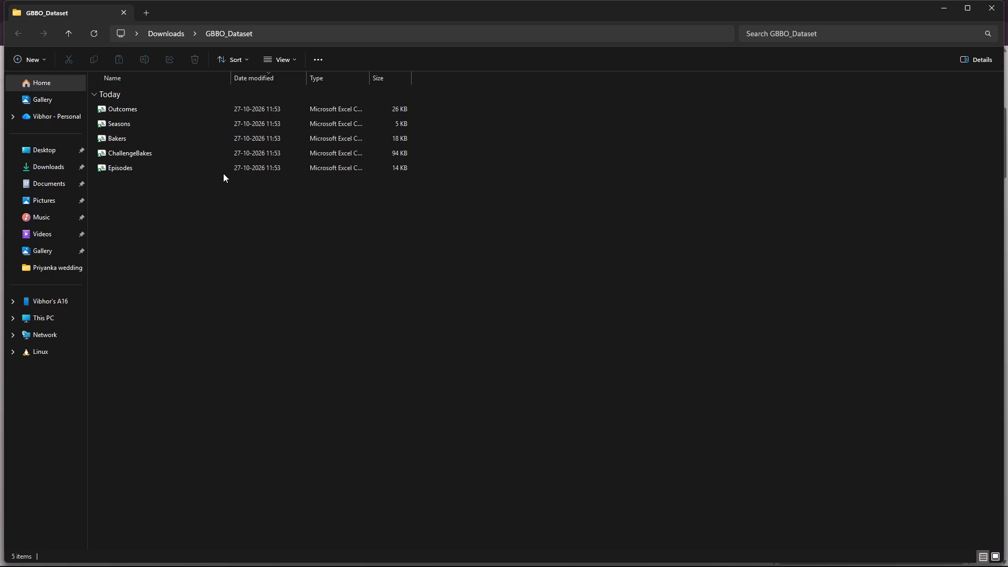
# Launch Tableau Public and dismiss the File Recovery dialog without opening any recovered workbook.
pyautogui.write('ta')
pyautogui.press('Return')
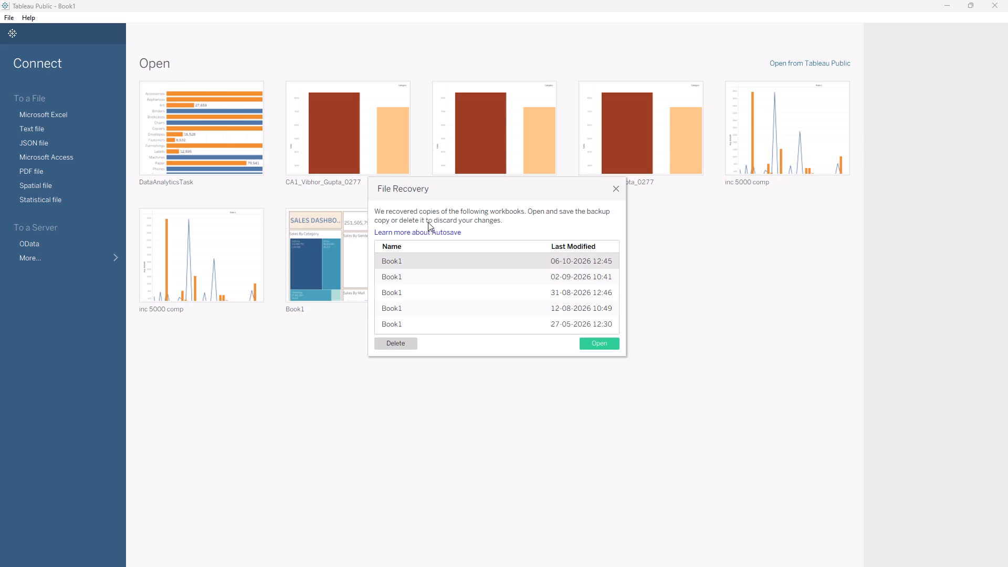
pyautogui.click(615, 188)
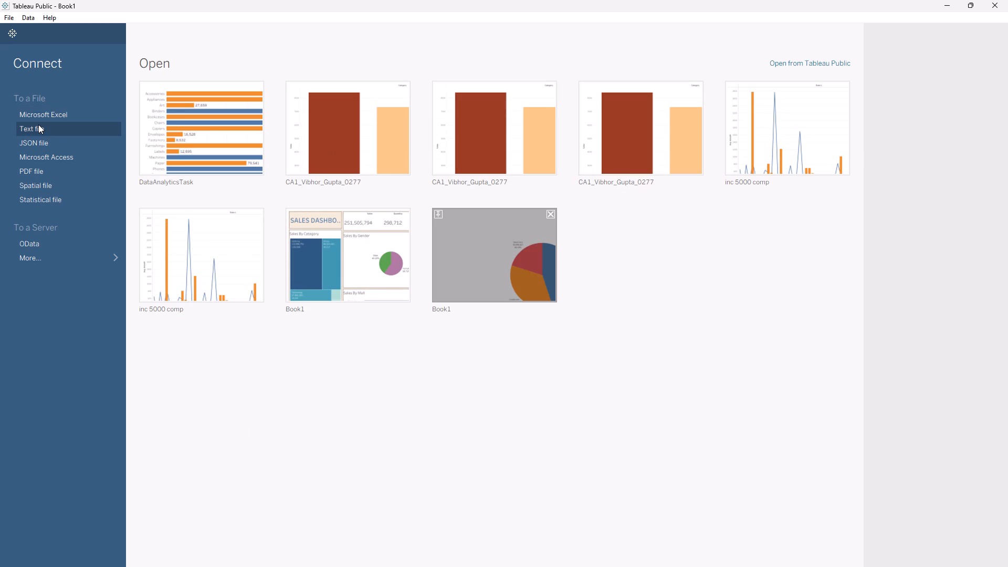
# Begin a text file connection and browse to the GBBO_Dataset folder in Downloads.
pyautogui.click(38, 124)
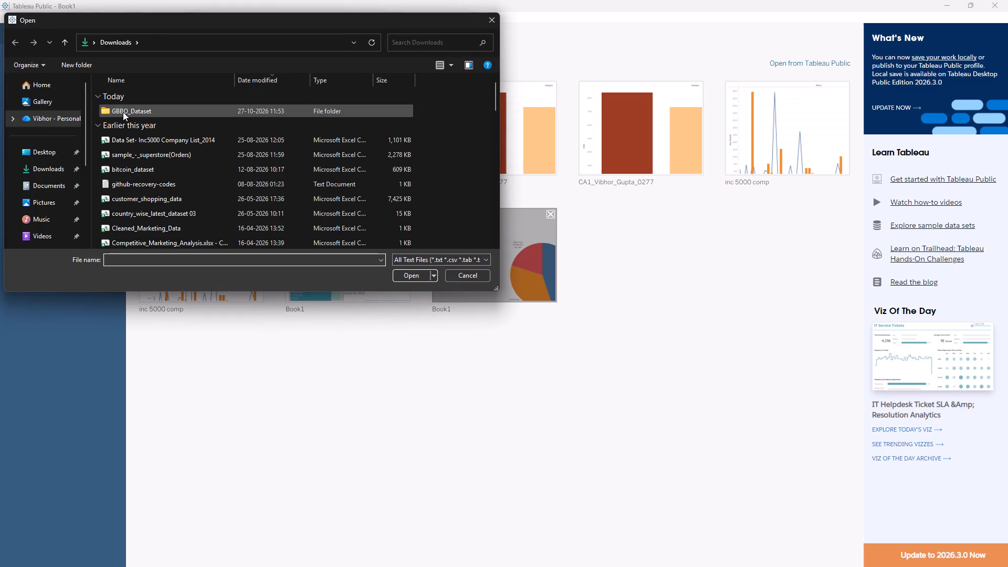
pyautogui.click(127, 113)
pyautogui.click(419, 278)
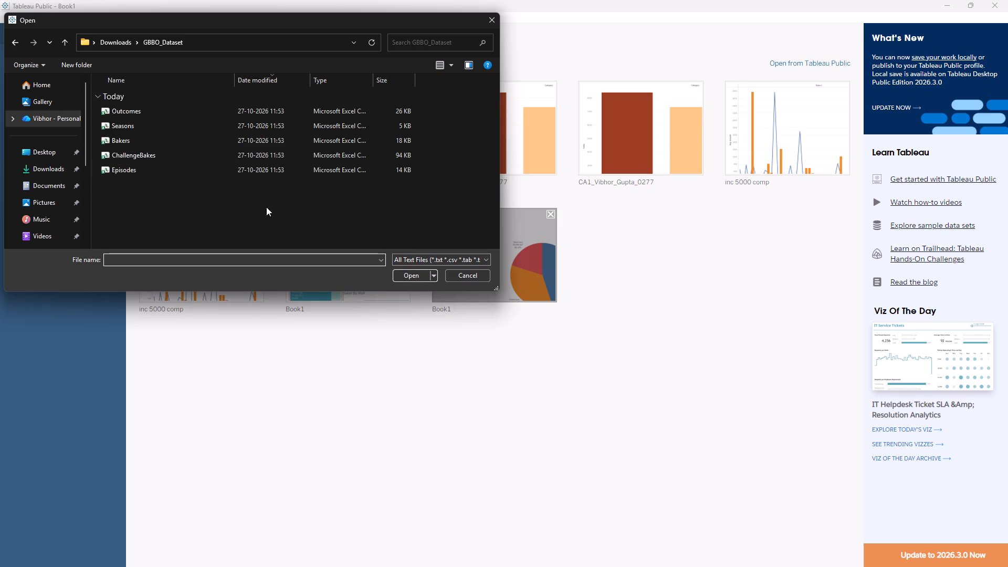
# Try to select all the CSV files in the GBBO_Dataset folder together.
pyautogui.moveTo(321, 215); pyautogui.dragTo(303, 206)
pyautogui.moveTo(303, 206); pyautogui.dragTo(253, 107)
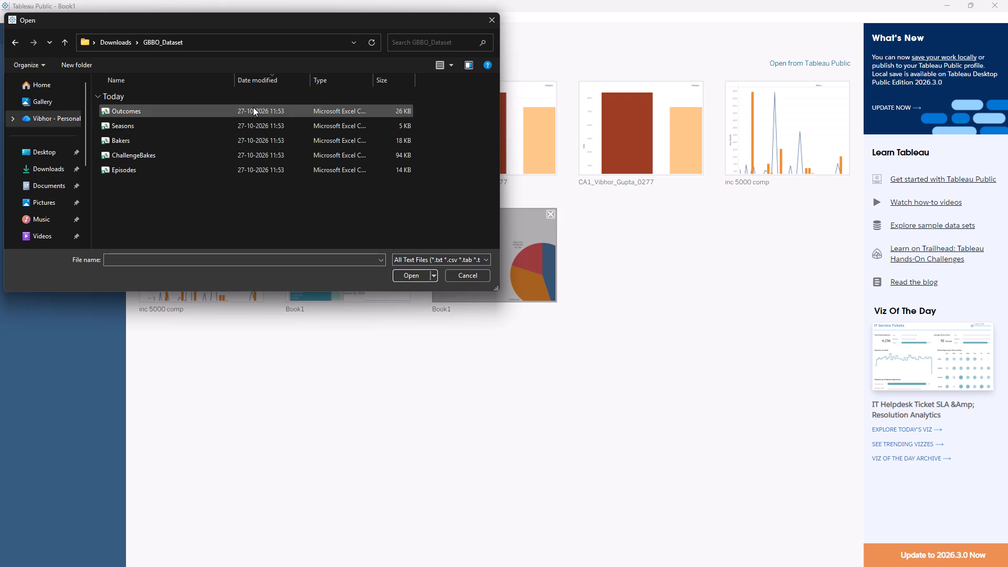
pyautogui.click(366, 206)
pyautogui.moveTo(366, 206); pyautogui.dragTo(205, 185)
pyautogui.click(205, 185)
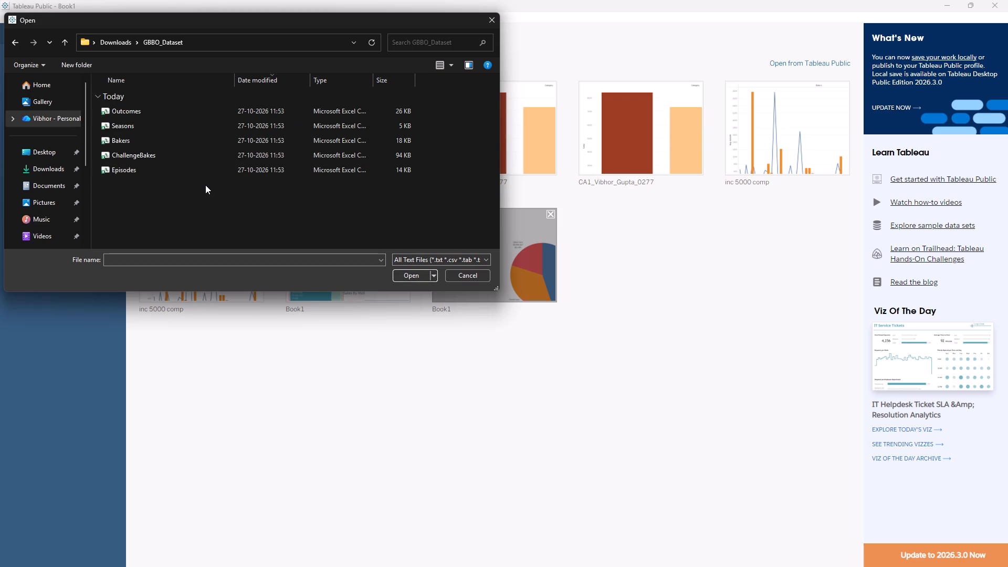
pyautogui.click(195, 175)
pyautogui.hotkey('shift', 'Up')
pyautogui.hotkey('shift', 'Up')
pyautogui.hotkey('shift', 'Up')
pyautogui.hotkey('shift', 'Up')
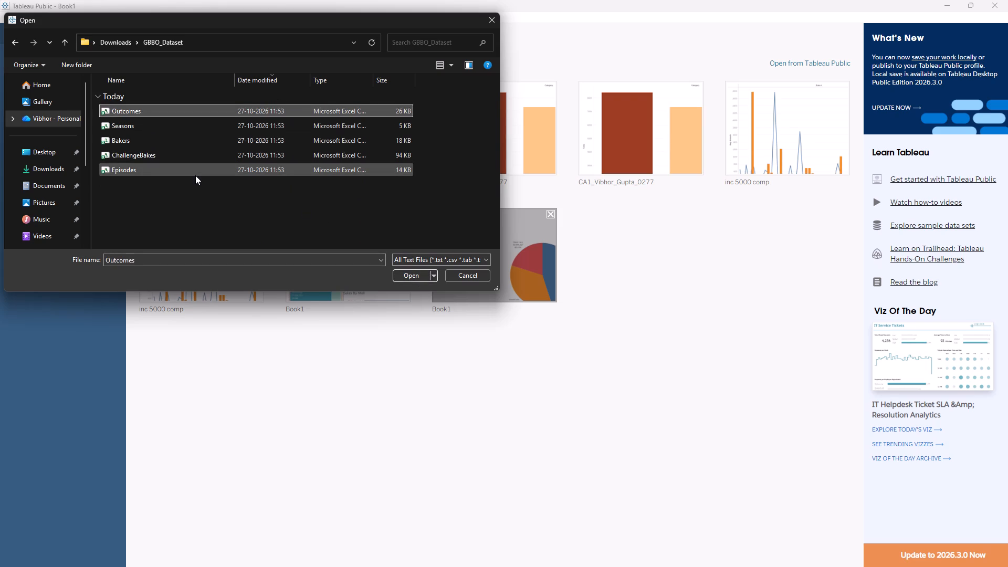
# Connect to the Episodes file from the GBBO_Dataset folder as the data source.
pyautogui.hotkey('ctrl', 'shift', 'Down')
pyautogui.hotkey('ctrl', 'shift', 'Down')
pyautogui.hotkey('ctrl', 'shift', 'Down')
pyautogui.hotkey('ctrl', 'shift', 'Down')
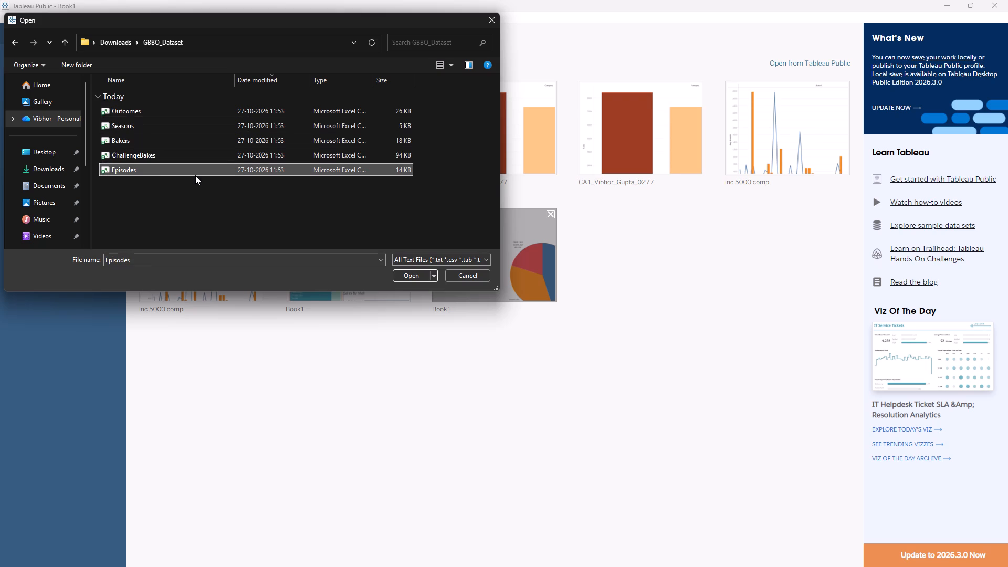
pyautogui.click(209, 192)
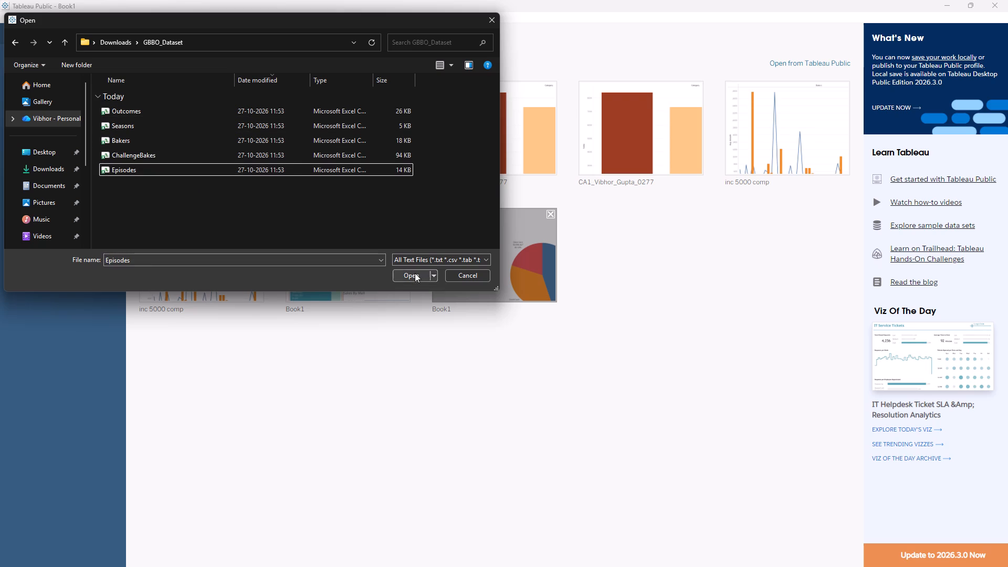
pyautogui.click(415, 273)
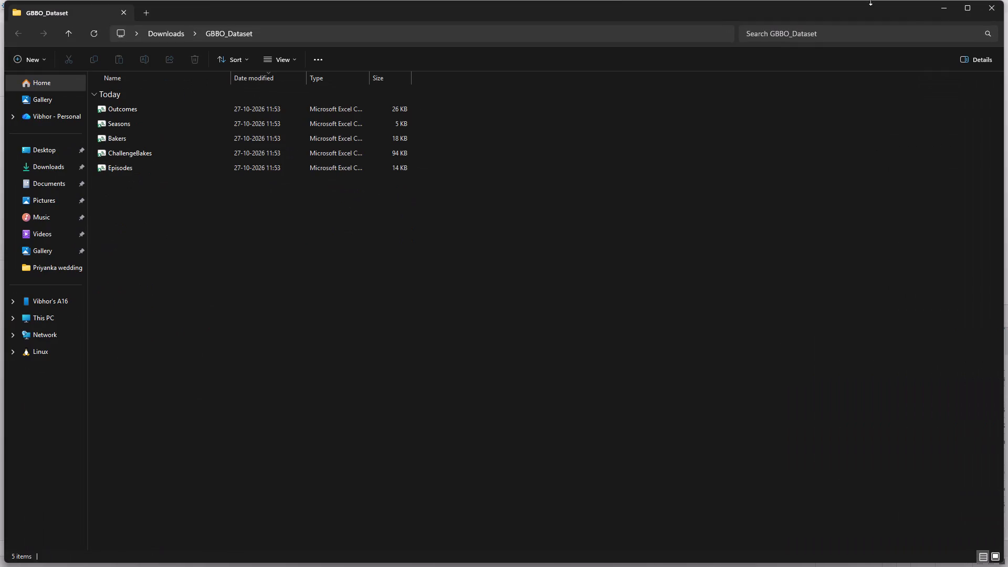
# Close both GBBO_Dataset folder windows and the Chrome window showing the sample data page.
pyautogui.click(1003, 2)
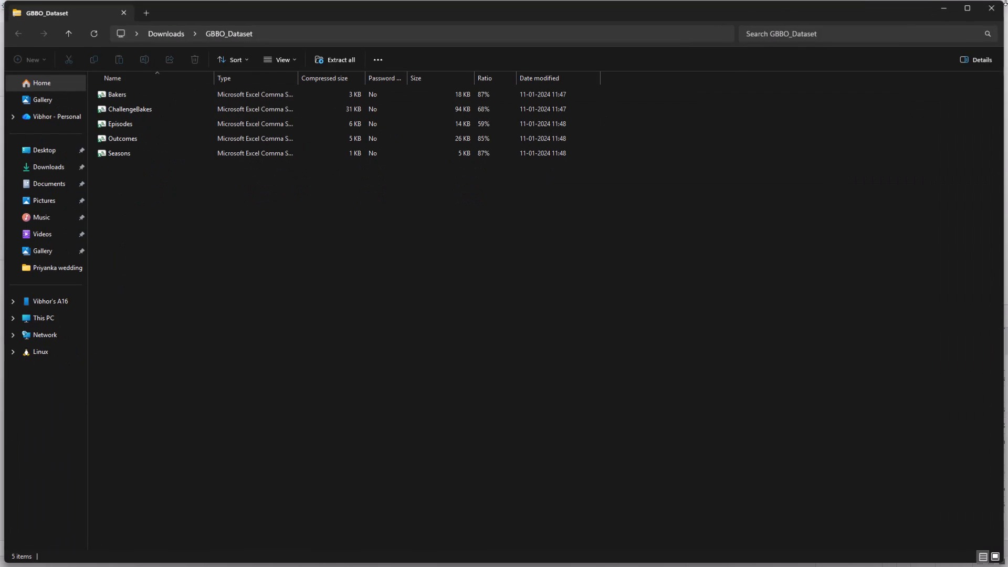
pyautogui.click(993, 5)
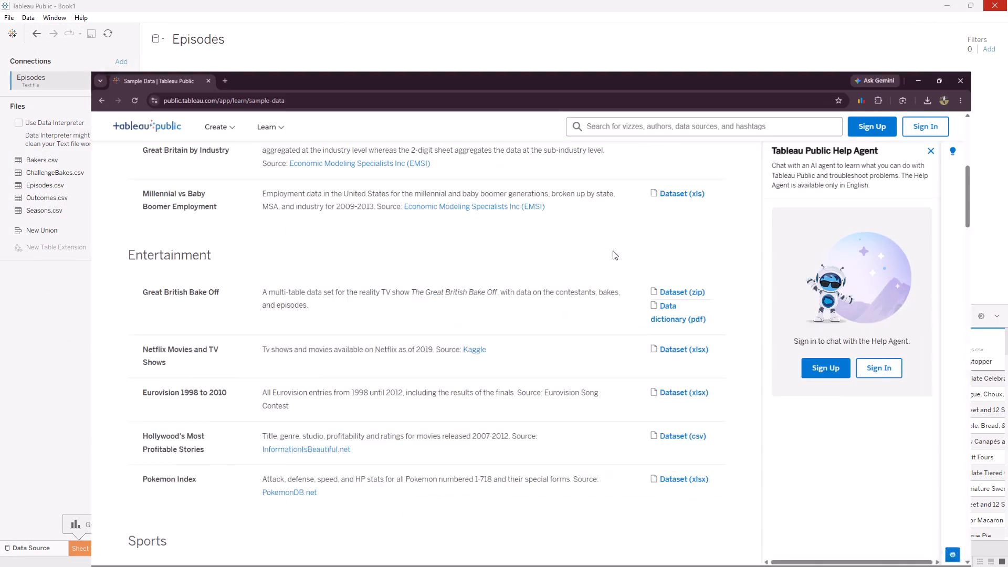
pyautogui.click(1007, 0)
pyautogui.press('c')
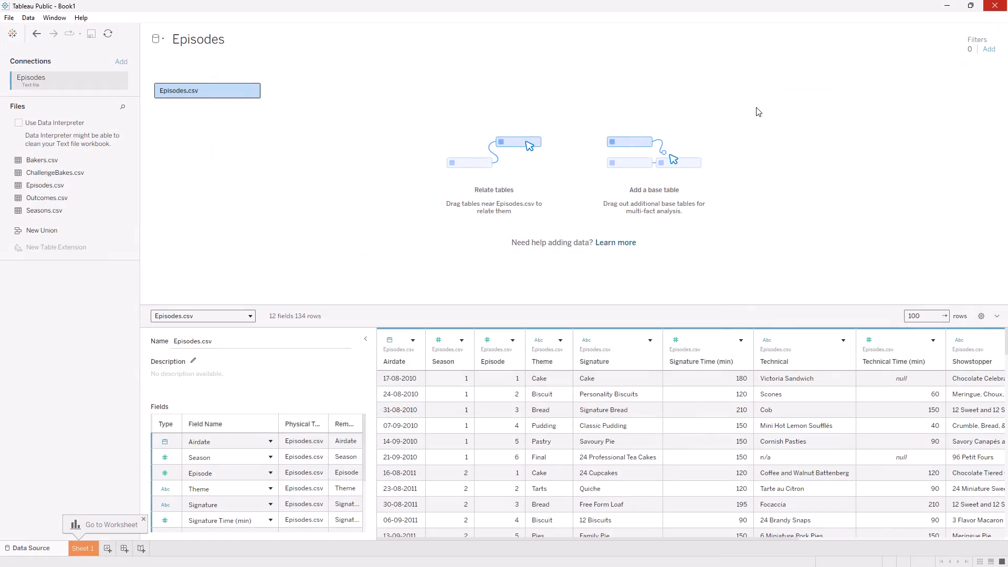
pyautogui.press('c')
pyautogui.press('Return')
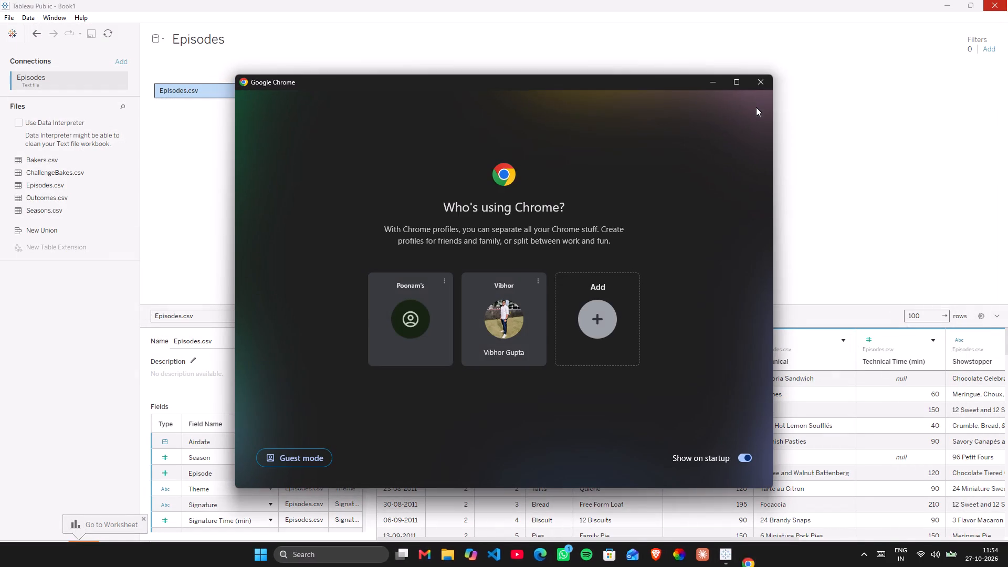
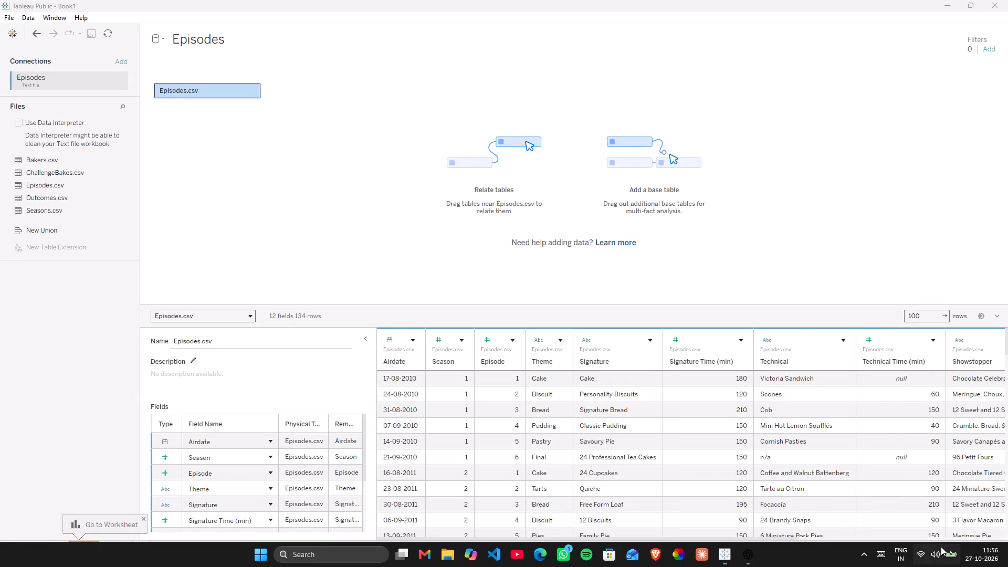
# Turn on the computer's mobile hotspot in the Windows quick settings.
pyautogui.click(860, 409)
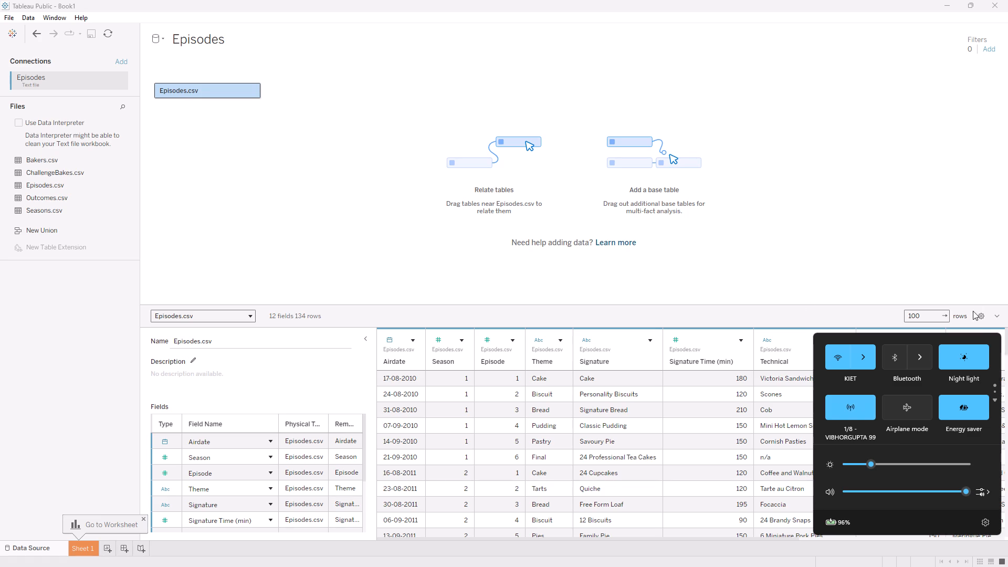
pyautogui.click(996, 326)
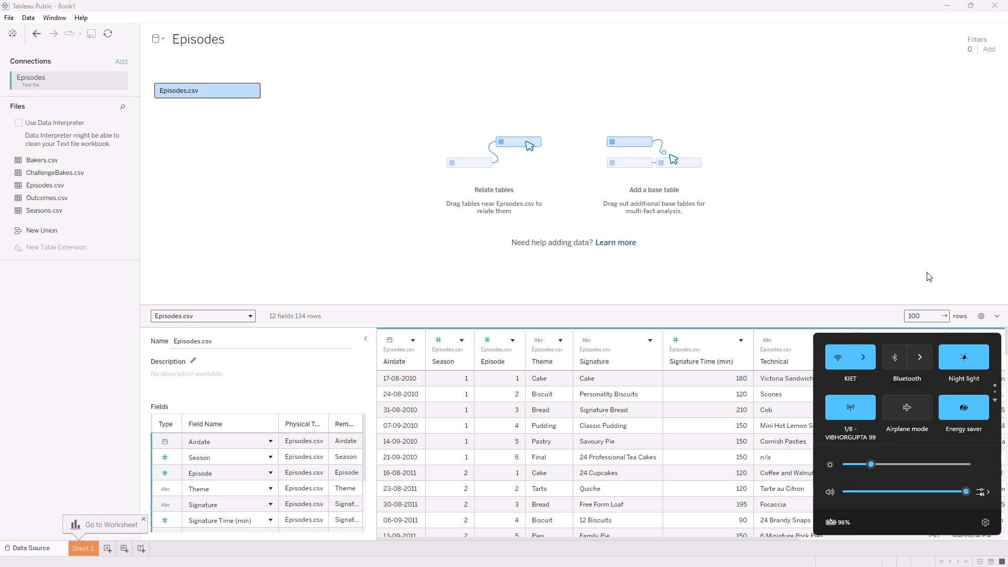
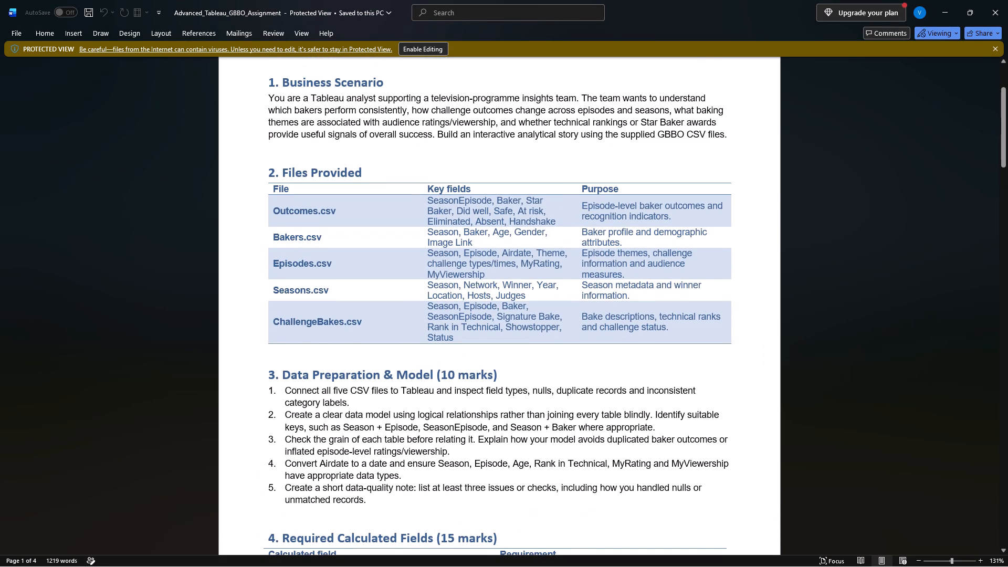
pyautogui.scroll(1, 450, 325)
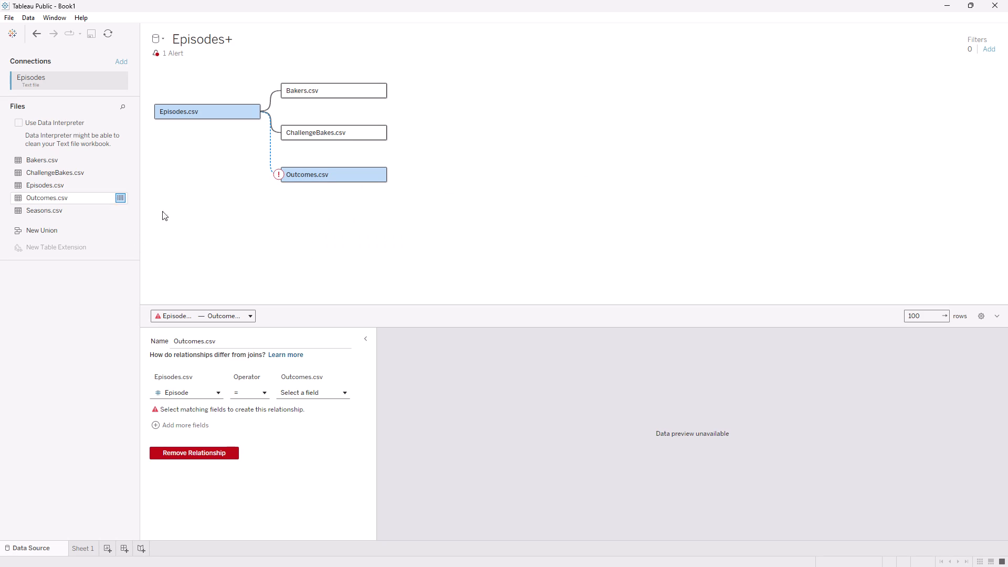
# In Tableau Public, remove the unresolved relationship between Episodes.csv and Outcomes.csv.
pyautogui.click(215, 448)
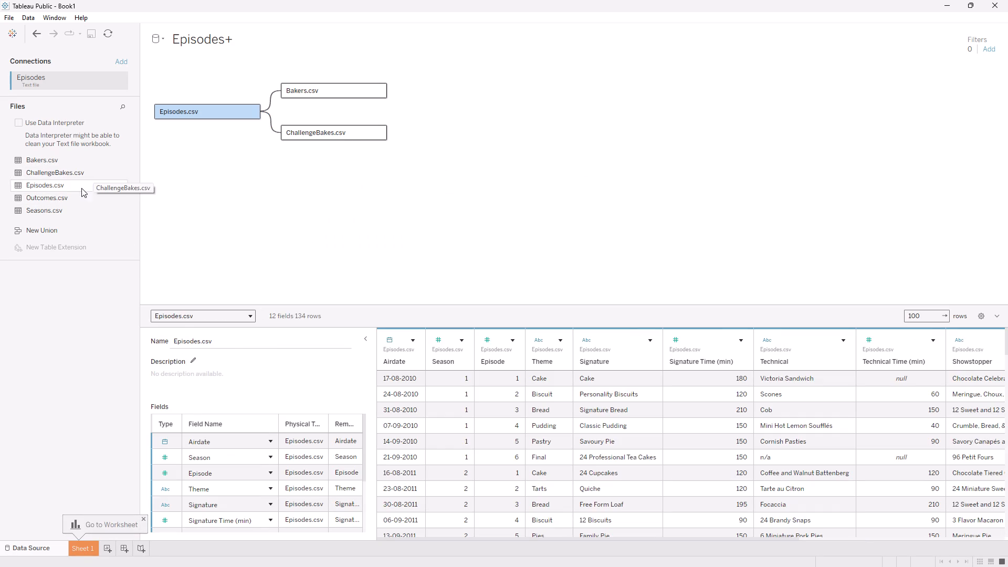
# Add Seasons.csv to the data source canvas as a table related to Episodes.csv.
pyautogui.moveTo(69, 212); pyautogui.dragTo(289, 183)
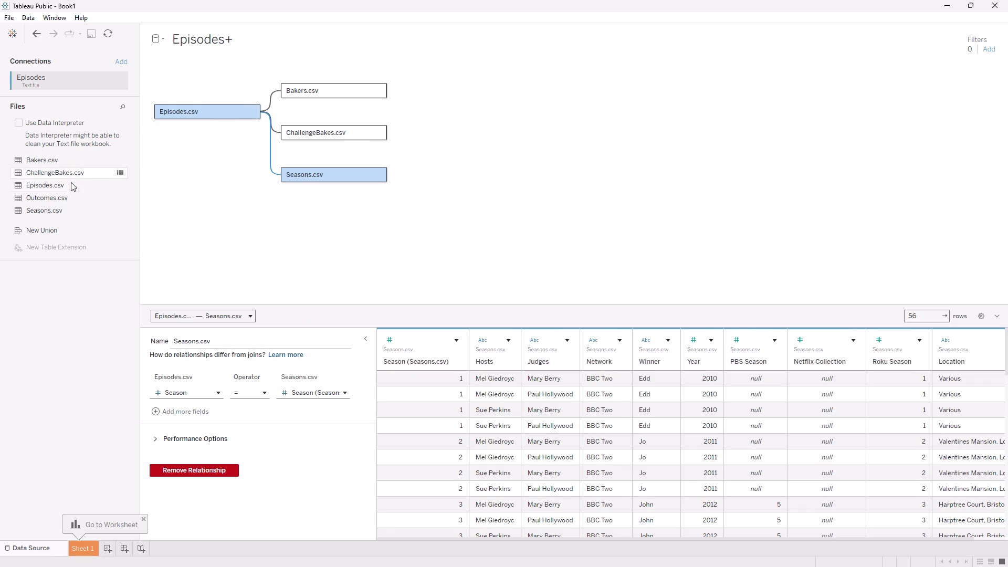
# Add Outcomes.csv back to the data source canvas as a table related to Episodes.csv.
pyautogui.moveTo(75, 196); pyautogui.dragTo(186, 215)
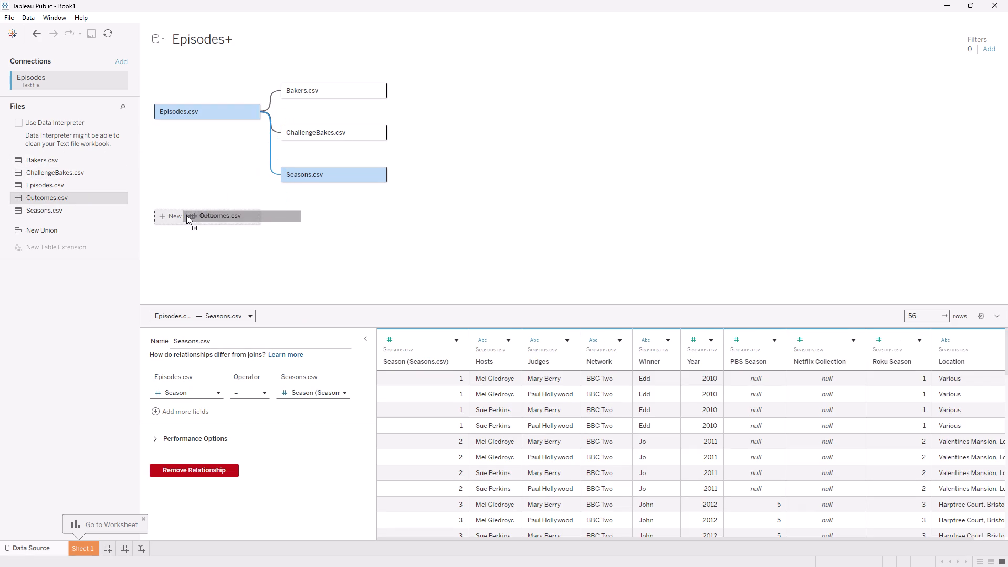
pyautogui.moveTo(186, 215); pyautogui.dragTo(287, 208)
pyautogui.doubleClick(287, 208)
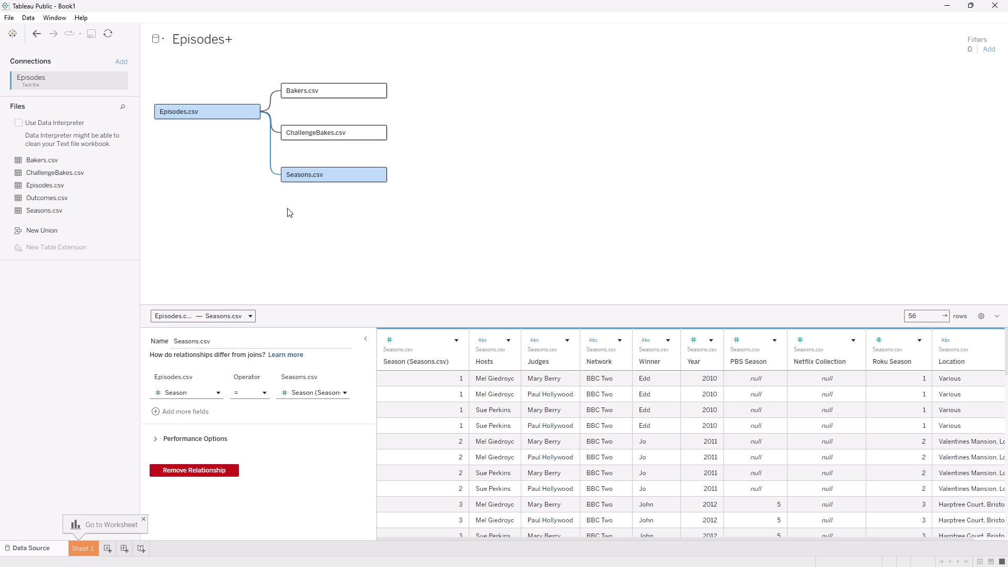
pyautogui.doubleClick(287, 208)
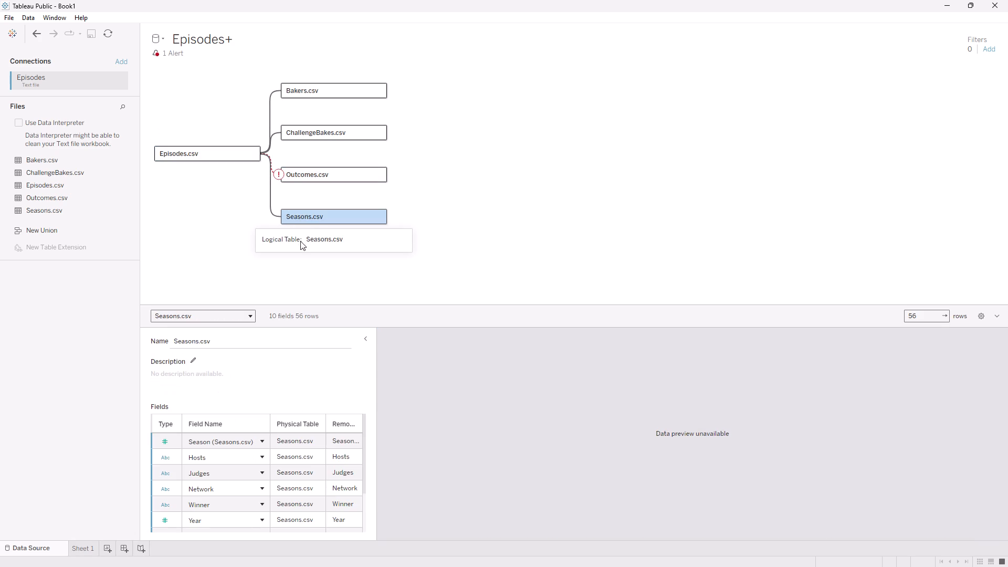
pyautogui.click(453, 235)
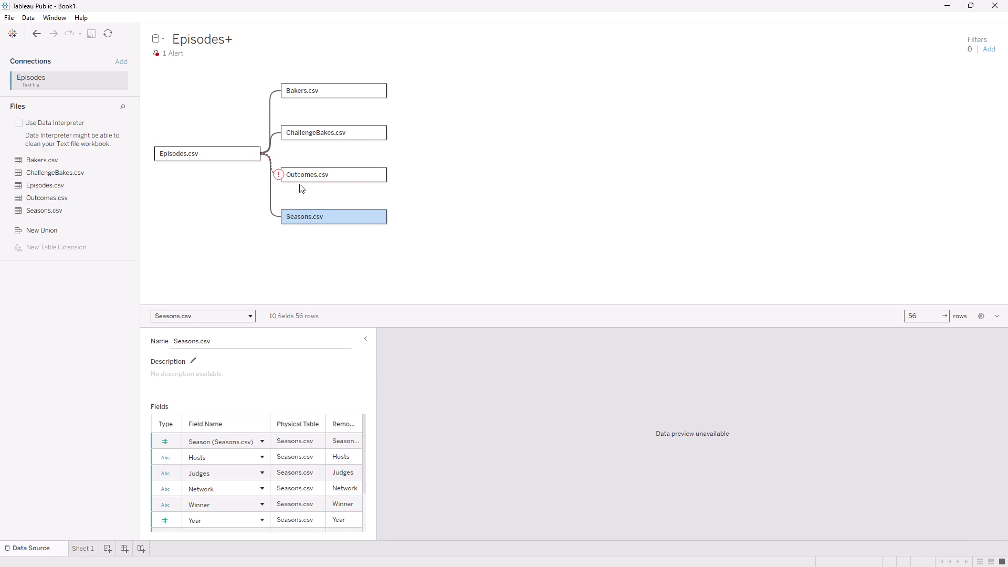
# Edit the flagged Episodes.csv to Outcomes.csv relationship, choosing Airdate as the Episodes.csv field and SeasonEpisode as the Outcomes.csv field.
pyautogui.click(280, 174)
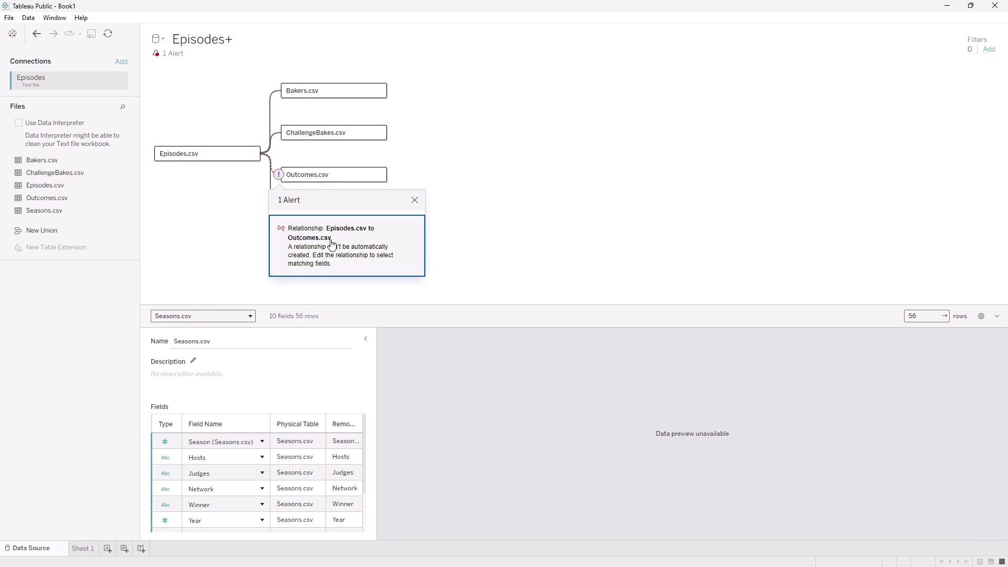
pyautogui.click(449, 220)
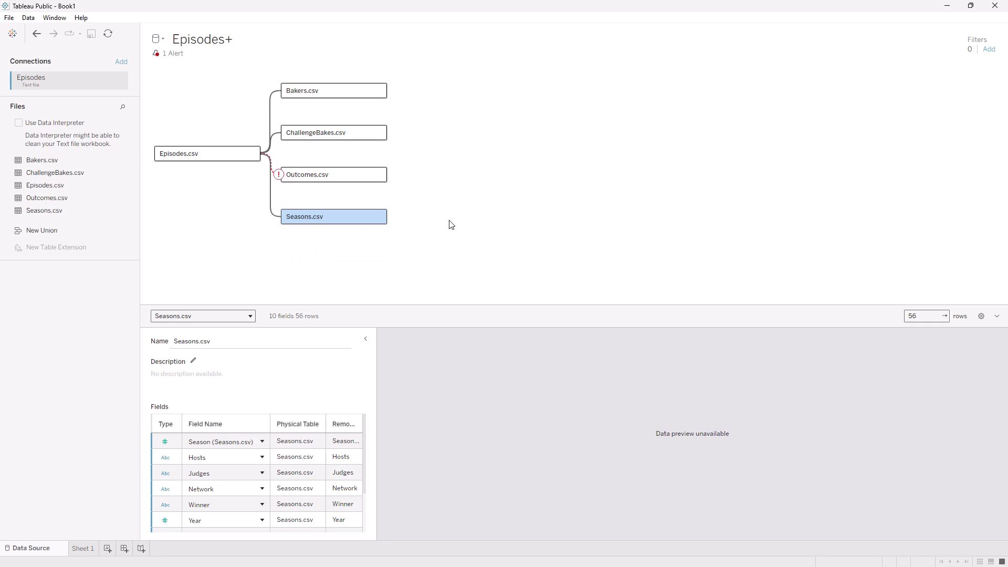
pyautogui.click(317, 167)
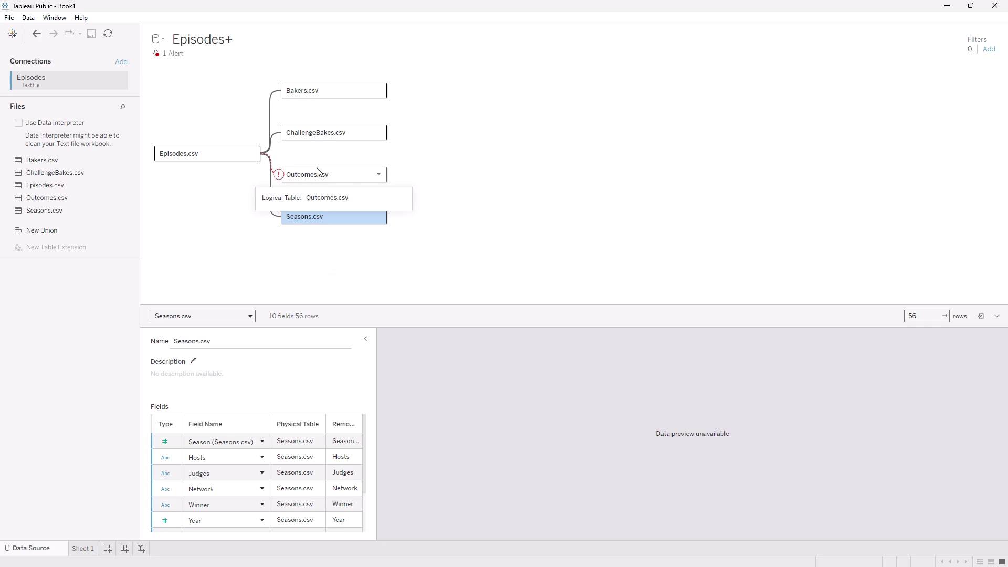
pyautogui.click(354, 183)
pyautogui.click(441, 253)
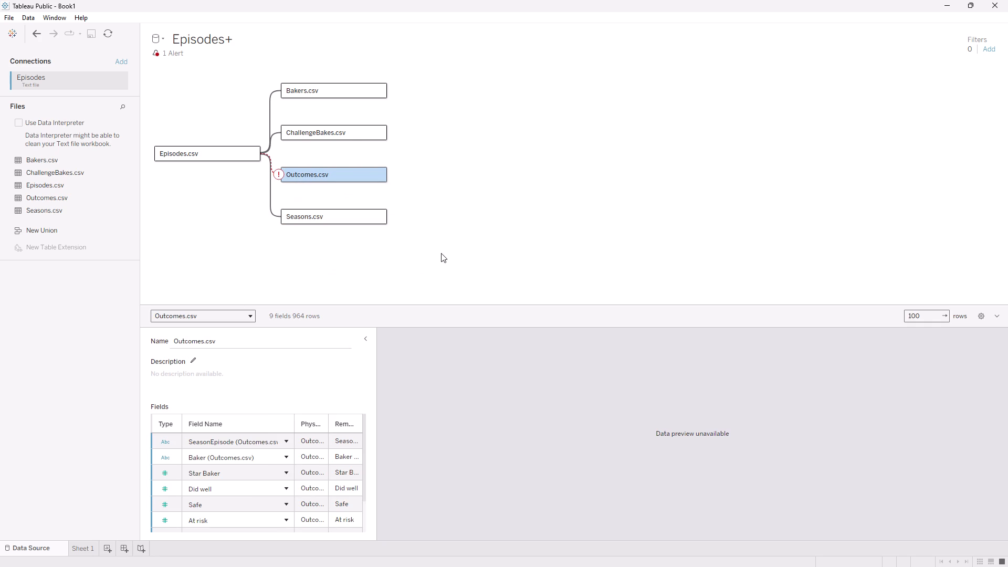
pyautogui.click(279, 174)
pyautogui.click(313, 232)
pyautogui.click(180, 397)
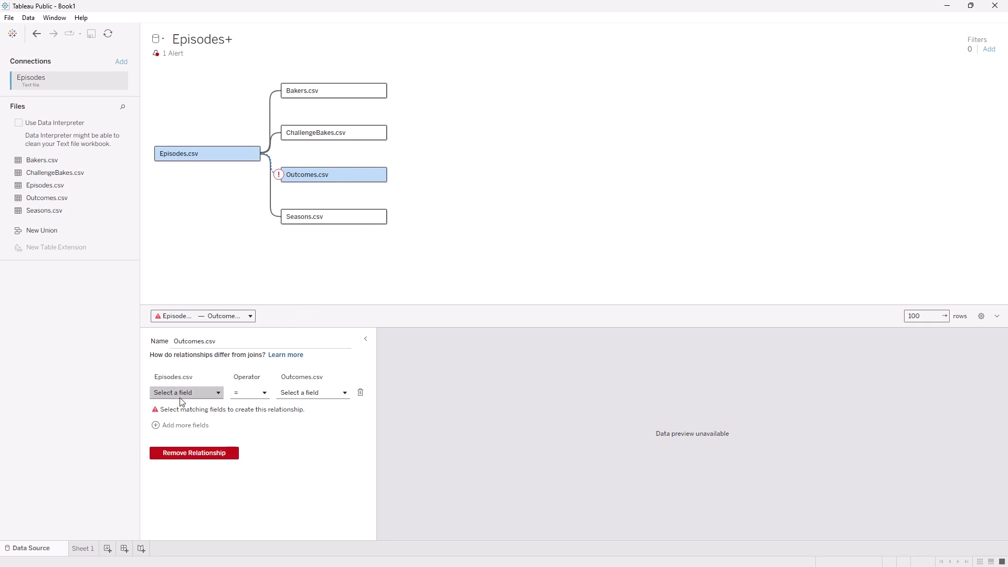
pyautogui.click(200, 425)
pyautogui.click(314, 383)
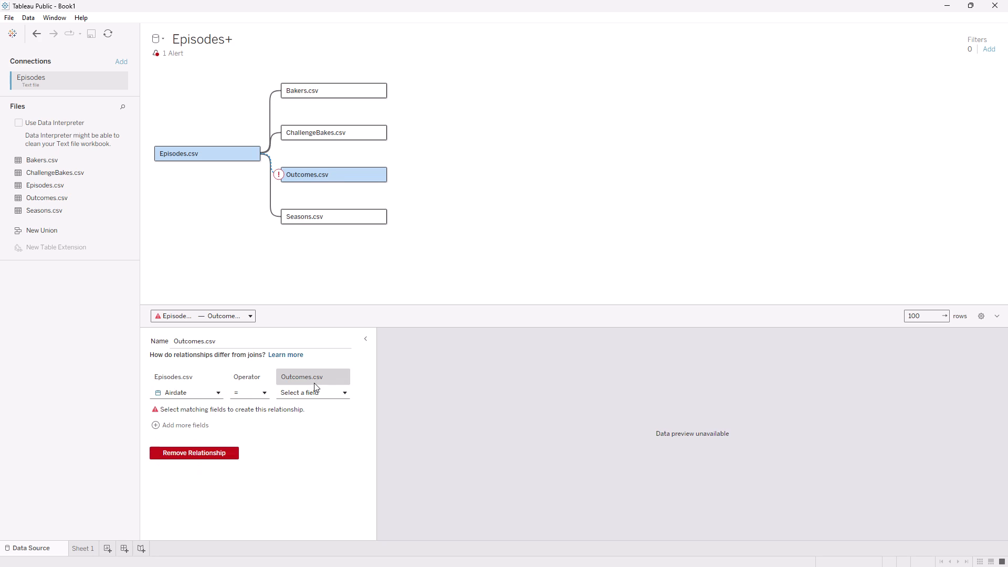
pyautogui.click(314, 387)
pyautogui.click(321, 433)
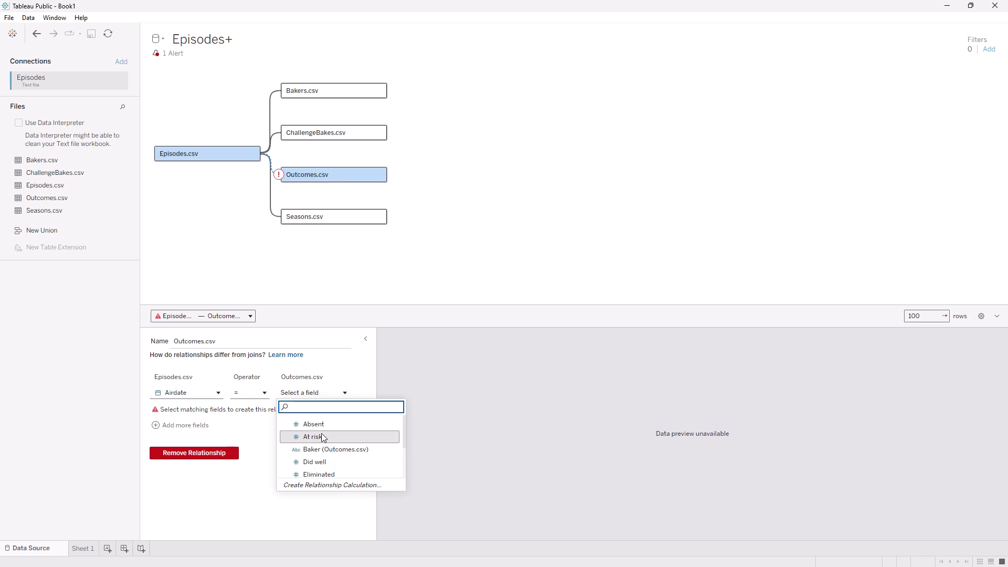
pyautogui.click(302, 396)
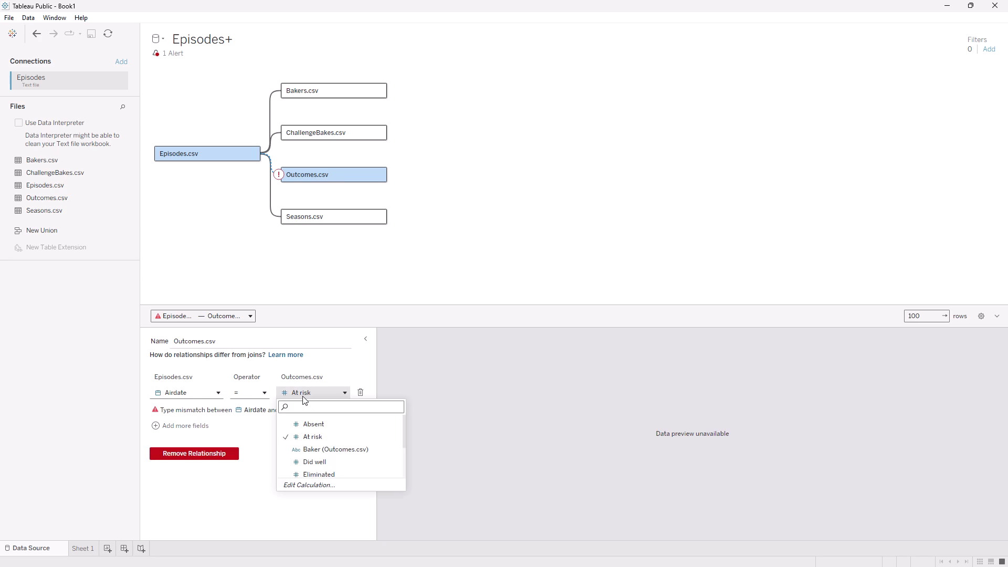
pyautogui.scroll(-1, 304, 434)
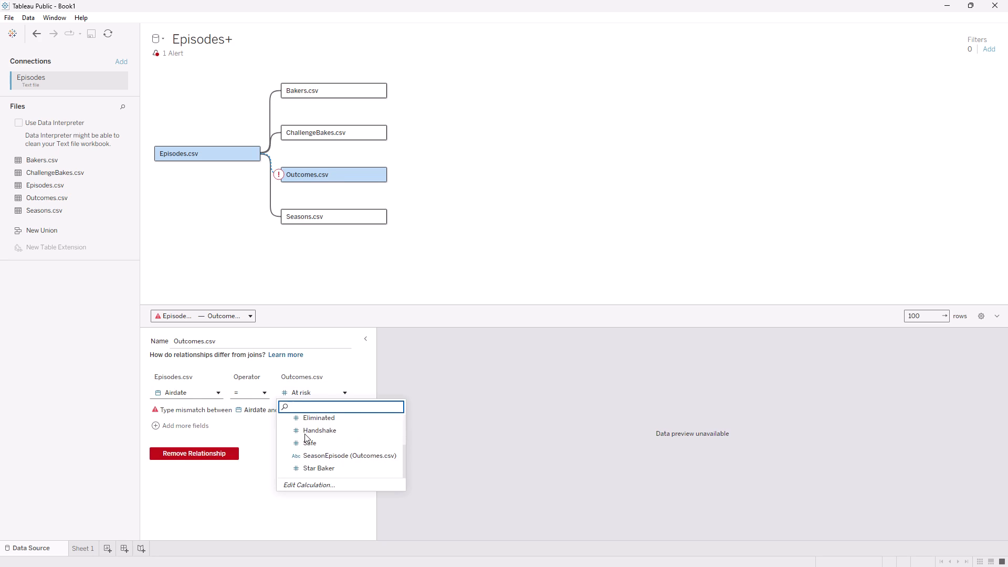
pyautogui.click(315, 451)
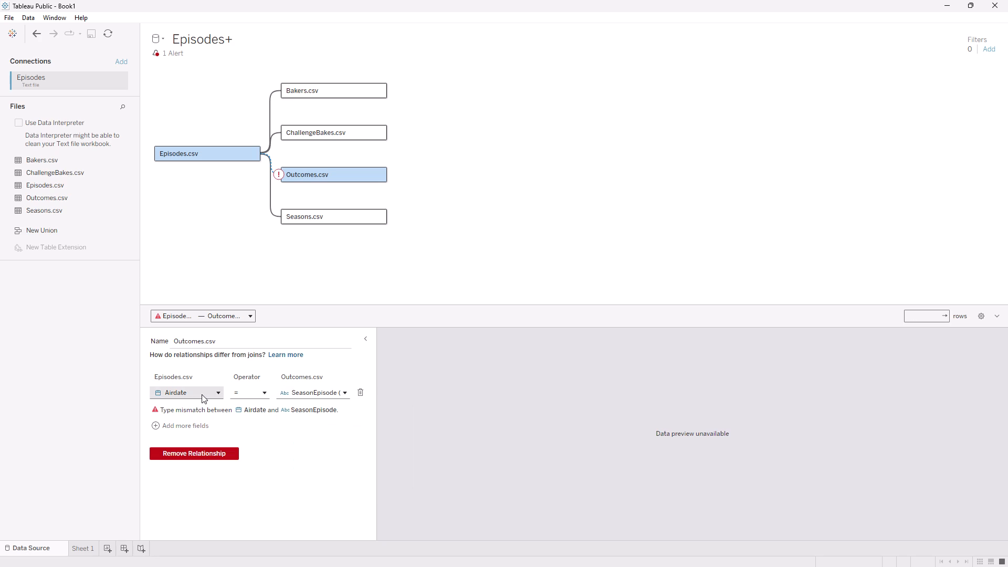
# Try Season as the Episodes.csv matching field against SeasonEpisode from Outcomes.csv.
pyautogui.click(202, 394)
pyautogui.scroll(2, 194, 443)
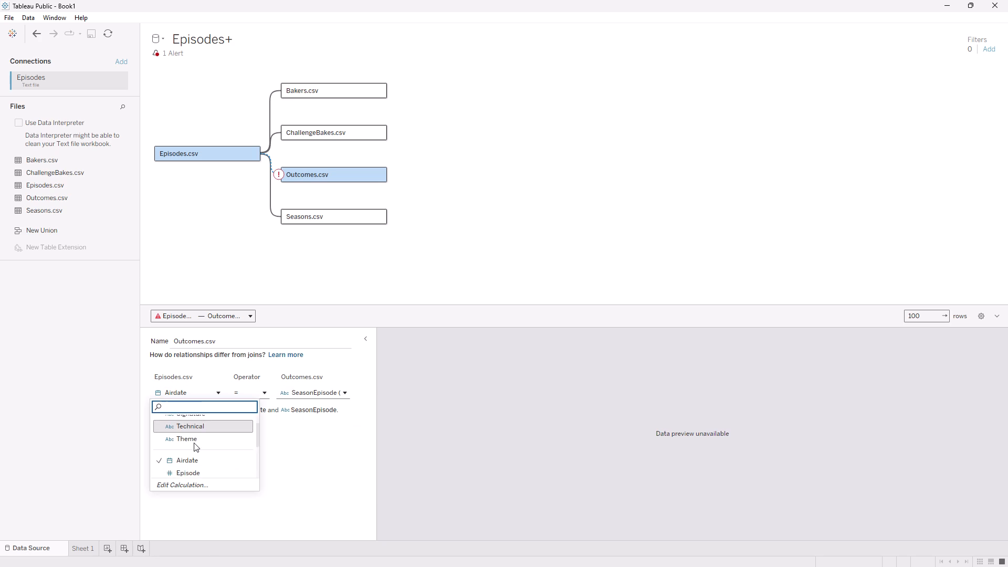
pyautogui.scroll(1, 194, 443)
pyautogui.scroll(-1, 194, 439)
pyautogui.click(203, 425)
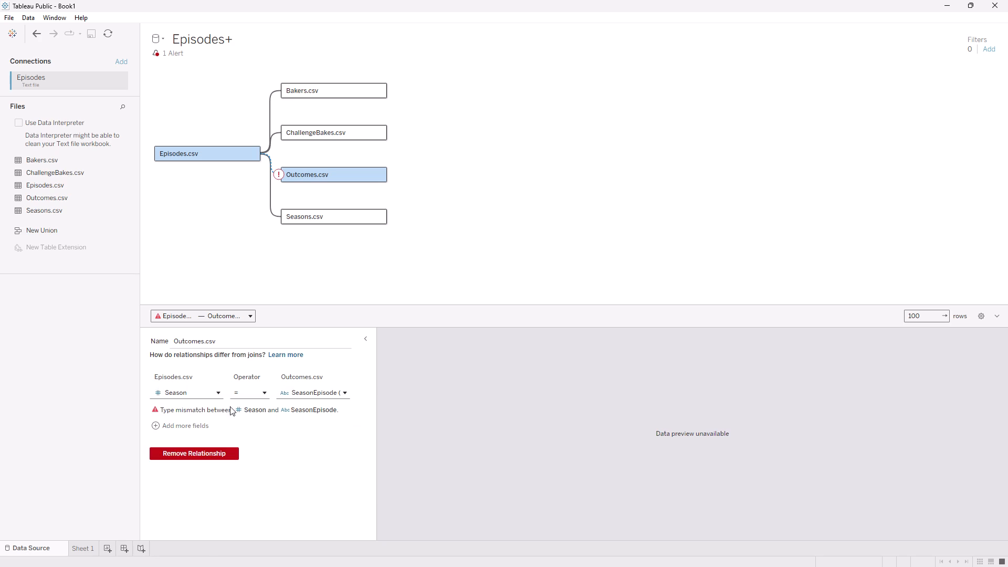
# Set the Episodes.csv matching field to Technical in the relationship with Outcomes.csv.
pyautogui.click(198, 391)
pyautogui.scroll(1, 218, 438)
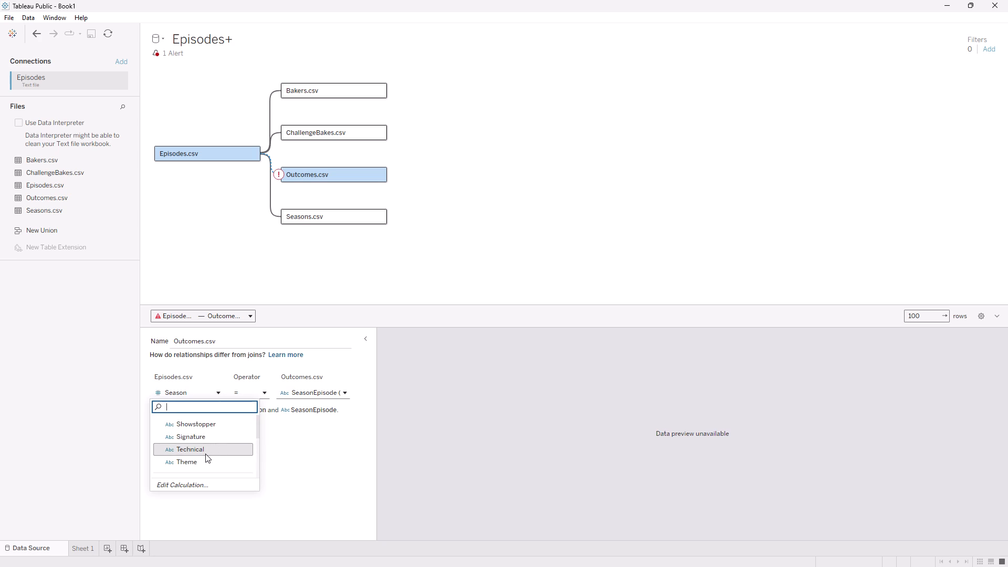
pyautogui.click(205, 453)
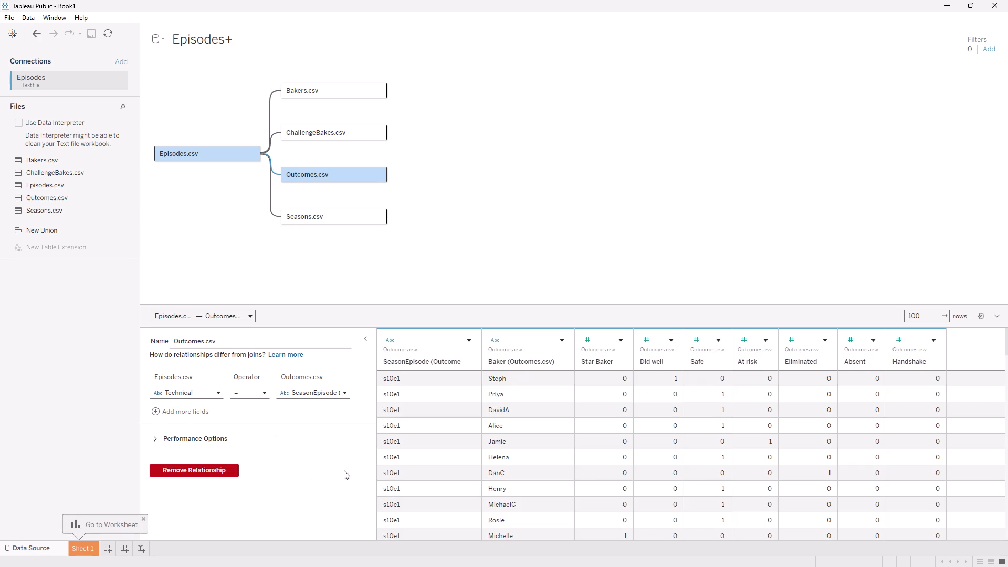
pyautogui.click(386, 283)
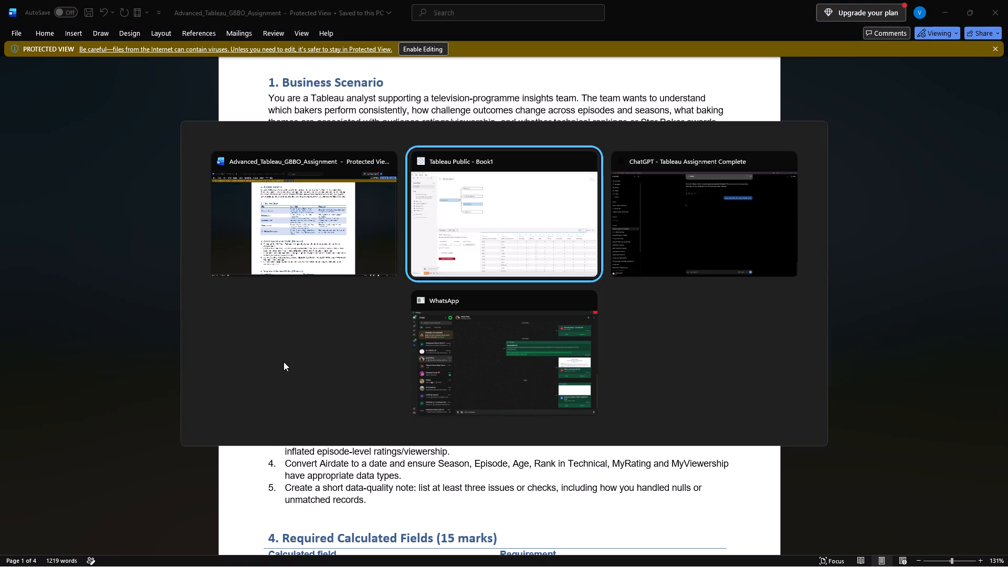
# Check the assignment document in Word for its data model and calculated field requirements, and return to Tableau Public.
pyautogui.scroll(-2, 362, 370)
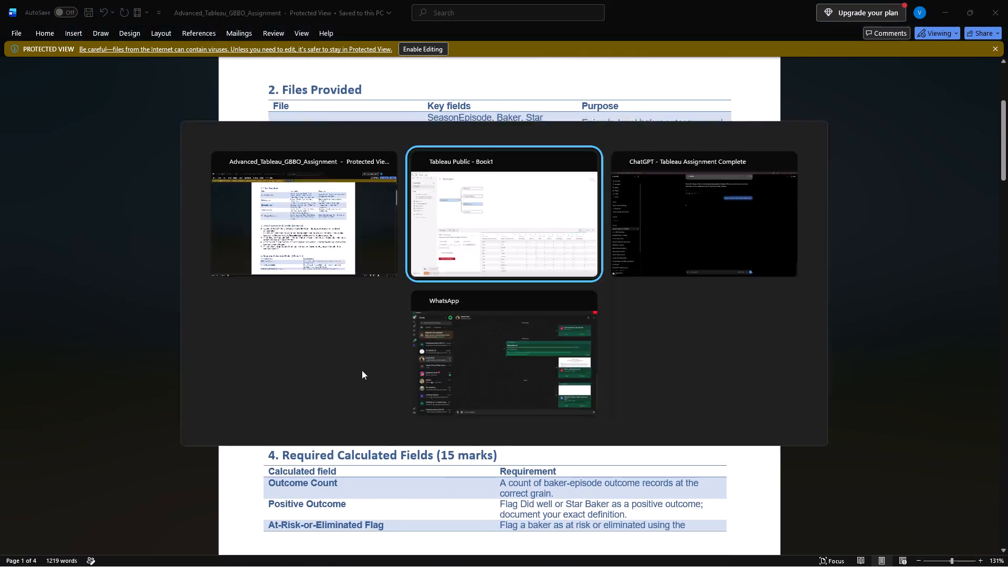
pyautogui.click(384, 262)
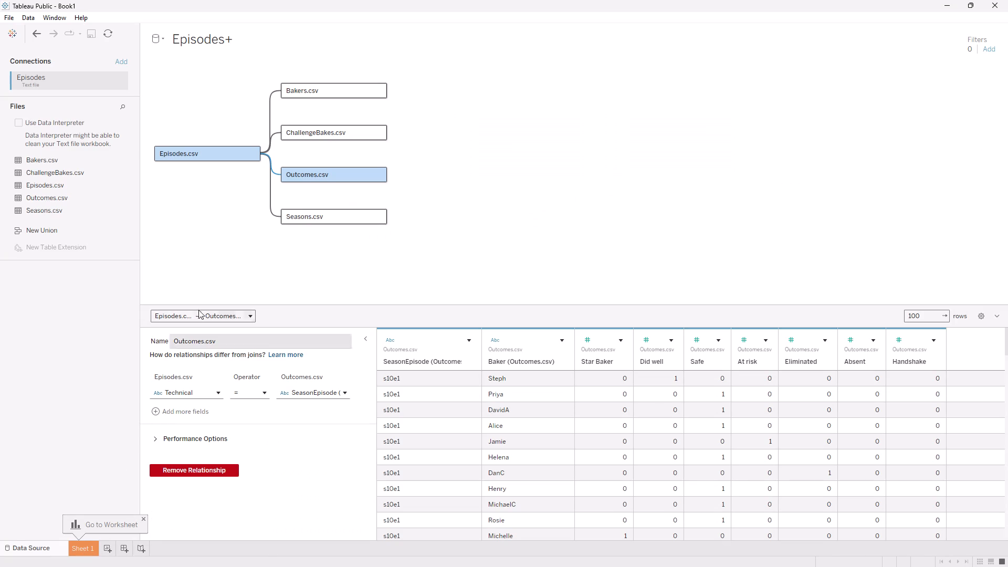
# Open the Sheet 1 worksheet.
pyautogui.click(89, 550)
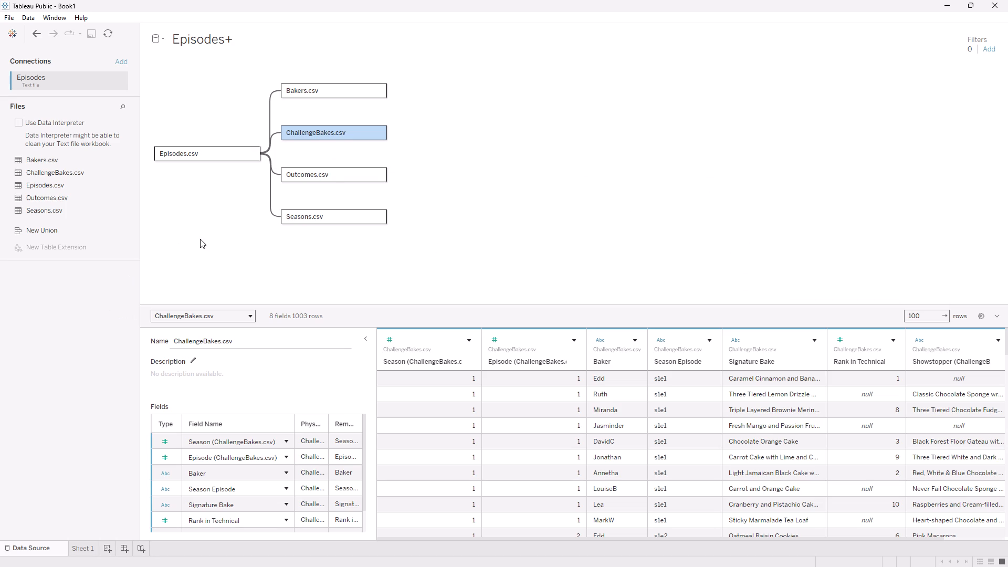
pyautogui.rightClick(200, 239)
pyautogui.click(311, 175)
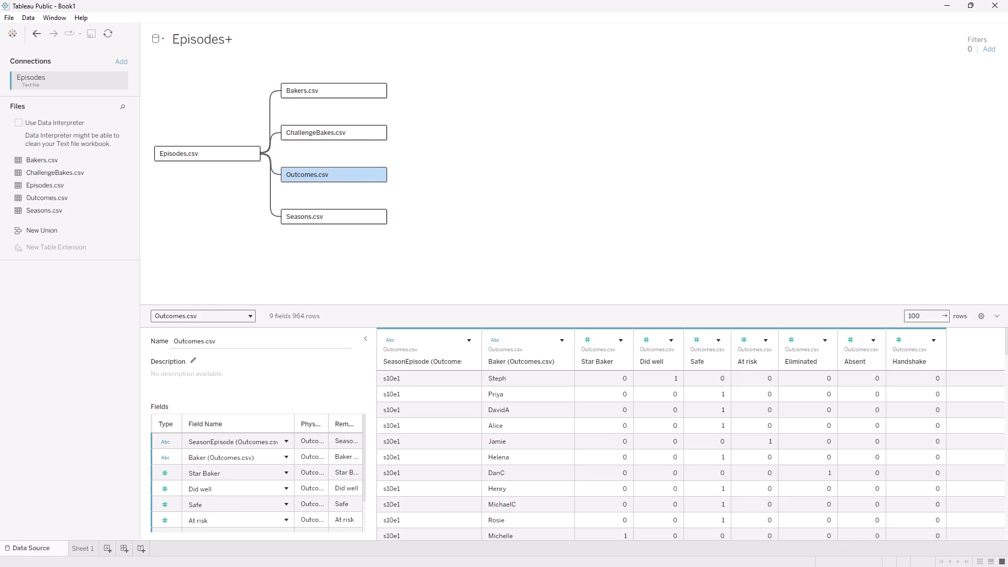
pyautogui.click(212, 393)
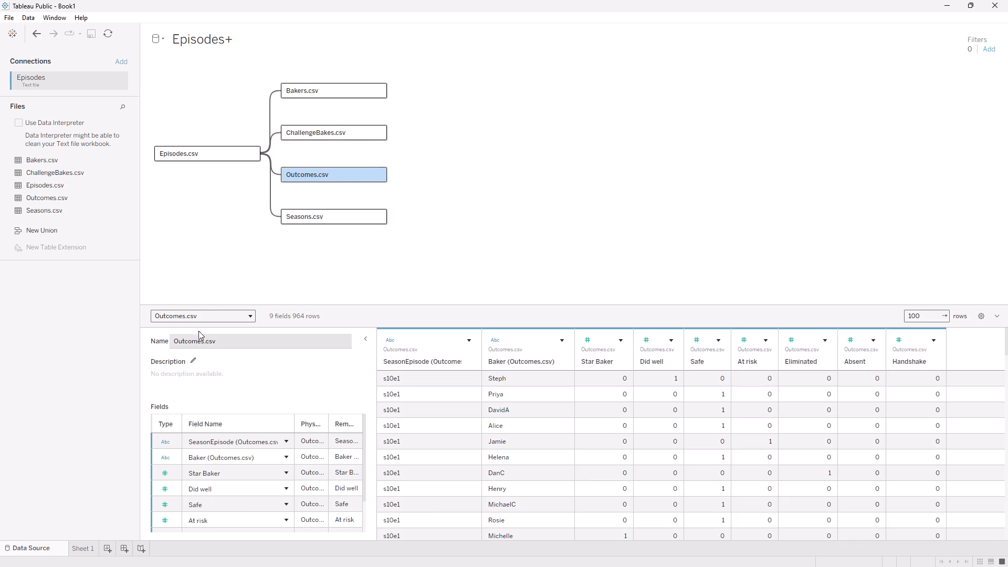
pyautogui.click(393, 174)
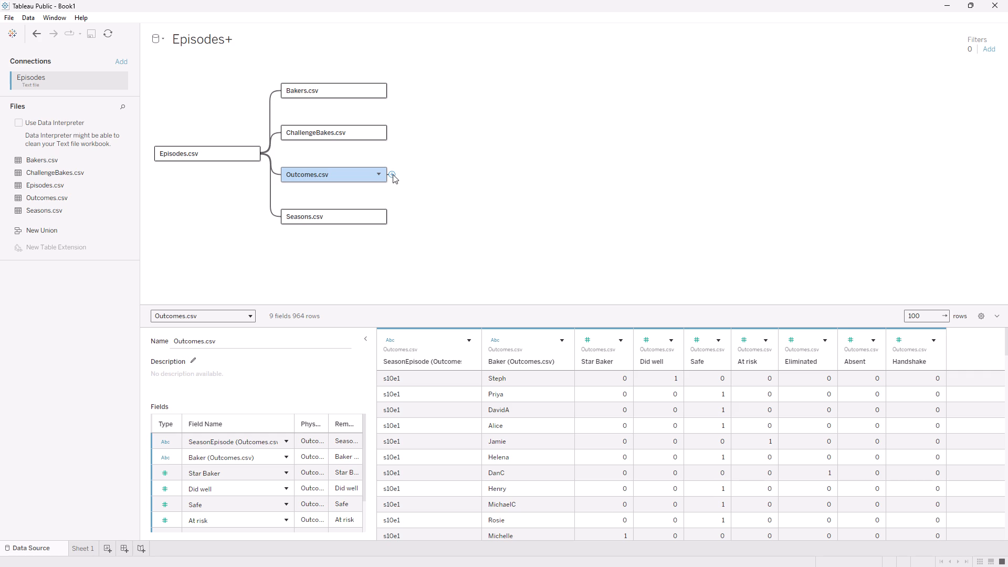
# Remove Outcomes.csv from the data model and add it again as a table related to Episodes.csv.
pyautogui.rightClick(359, 177)
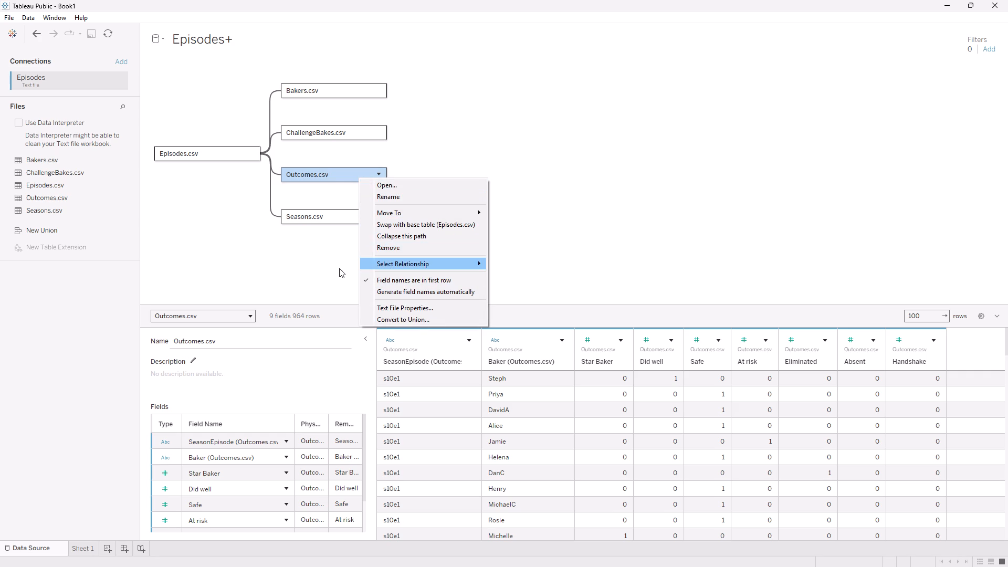
pyautogui.click(386, 248)
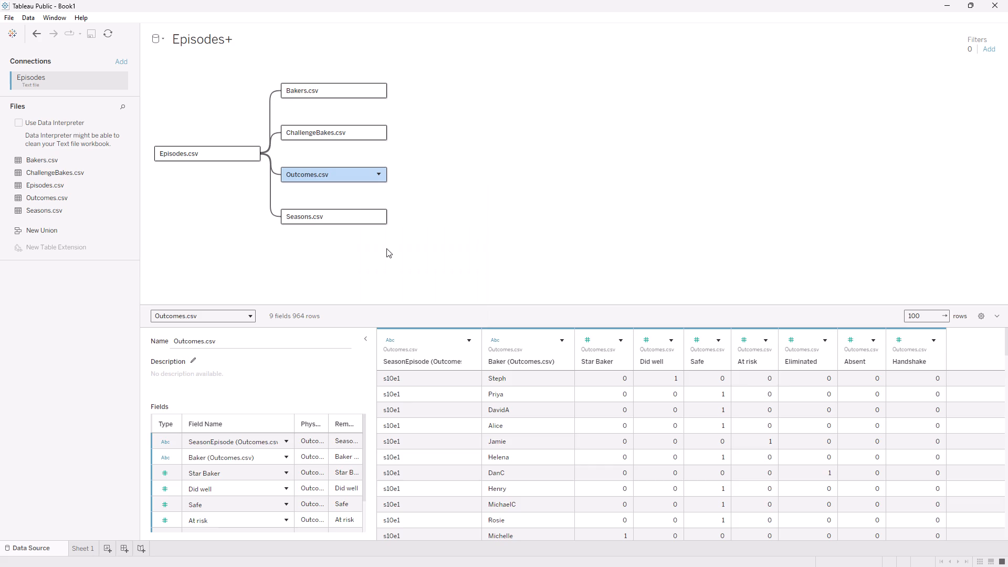
pyautogui.moveTo(61, 196); pyautogui.dragTo(172, 186)
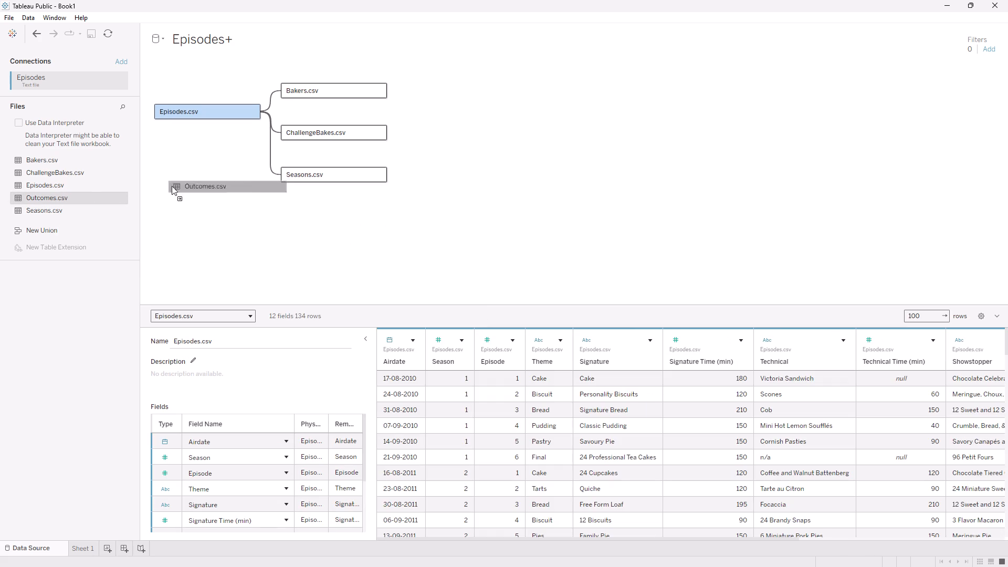
pyautogui.moveTo(172, 186); pyautogui.dragTo(277, 197)
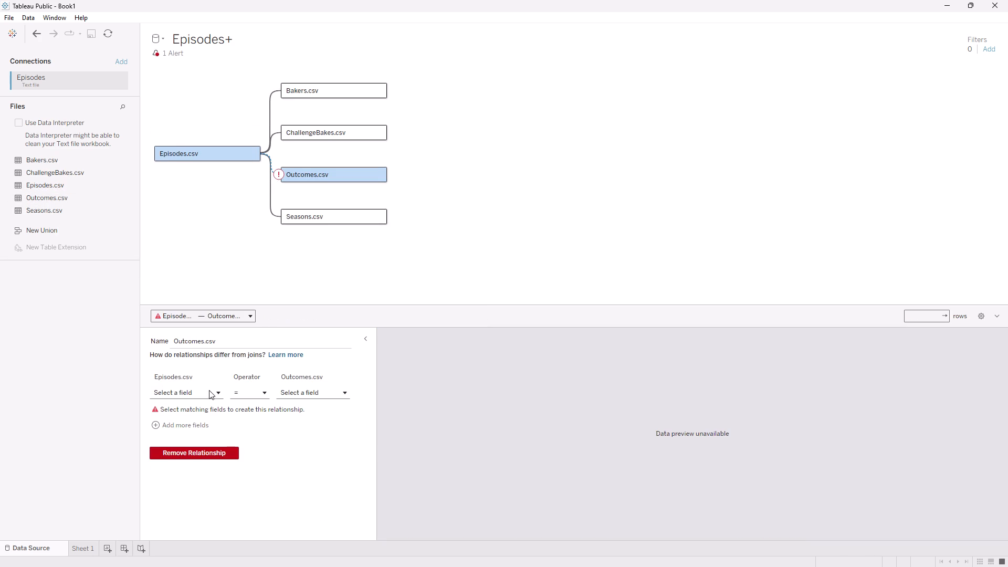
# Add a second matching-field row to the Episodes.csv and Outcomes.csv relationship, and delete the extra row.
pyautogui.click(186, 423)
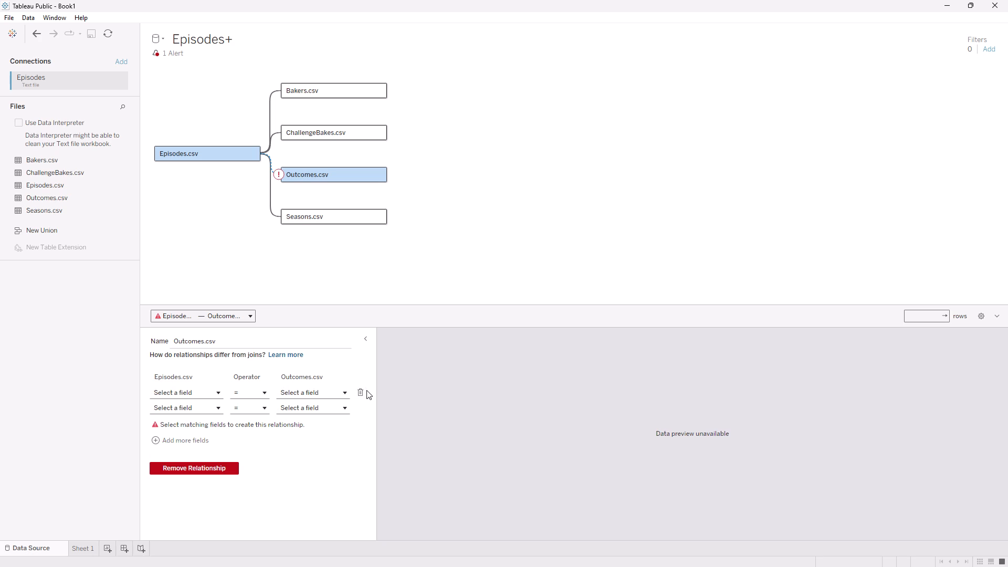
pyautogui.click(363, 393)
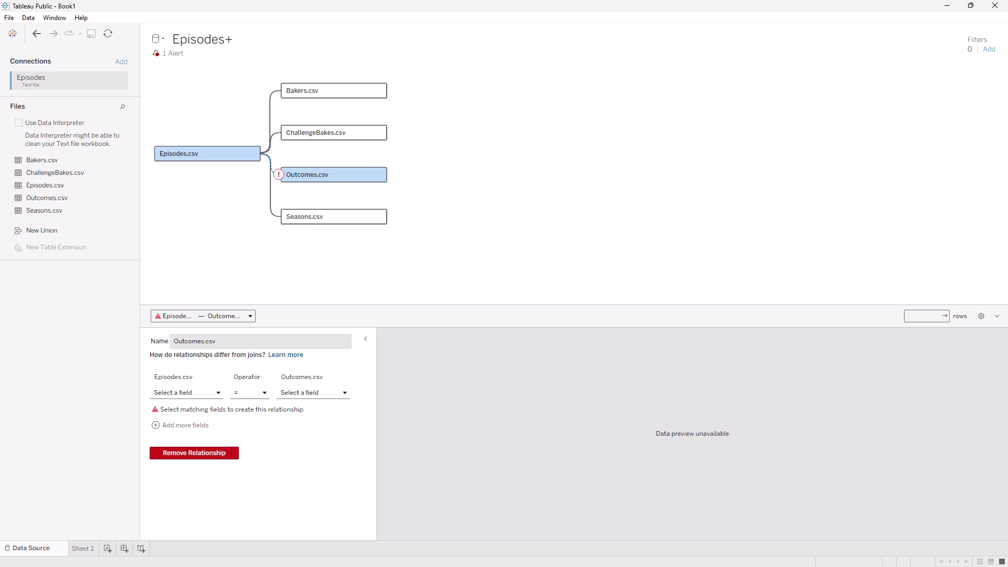
# Set the Episodes.csv side of the Outcomes.csv relationship to the calculation LOWER("s" + STR([Season]) + "e" + STR([Episode])) copied from ChatGPT.
pyautogui.click(234, 341)
pyautogui.click(120, 415)
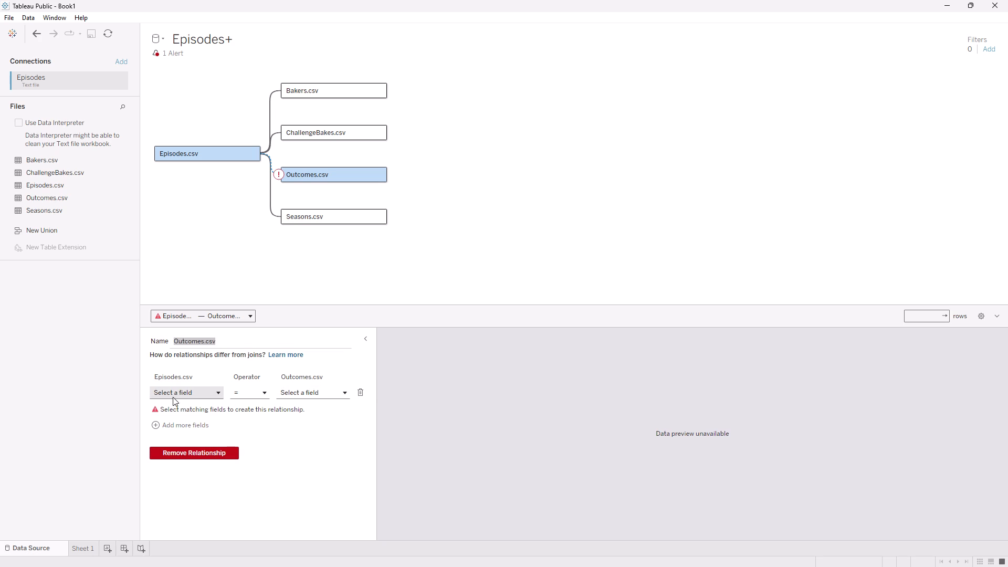
pyautogui.click(173, 397)
pyautogui.scroll(-1, 208, 436)
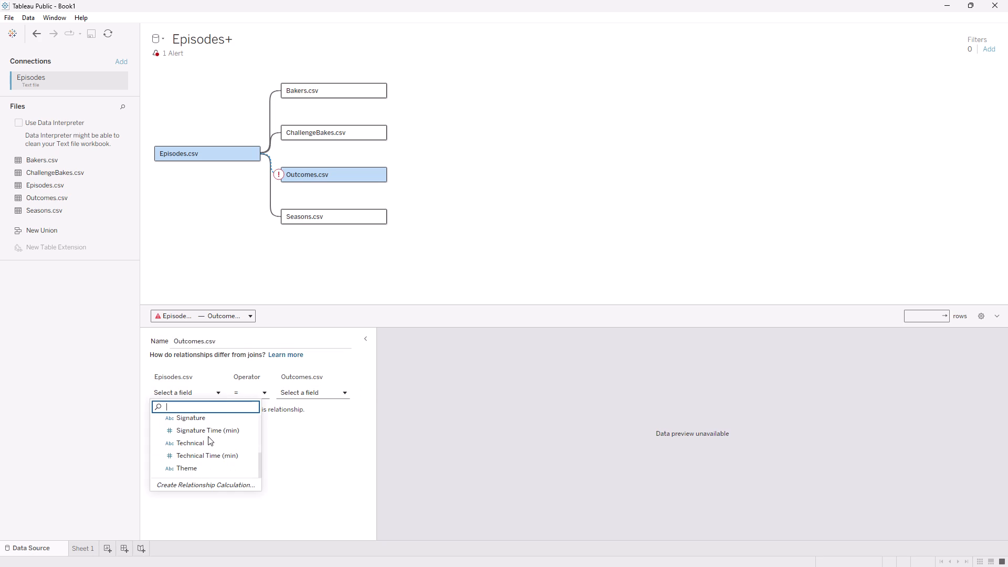
pyautogui.scroll(-1, 208, 436)
pyautogui.click(214, 488)
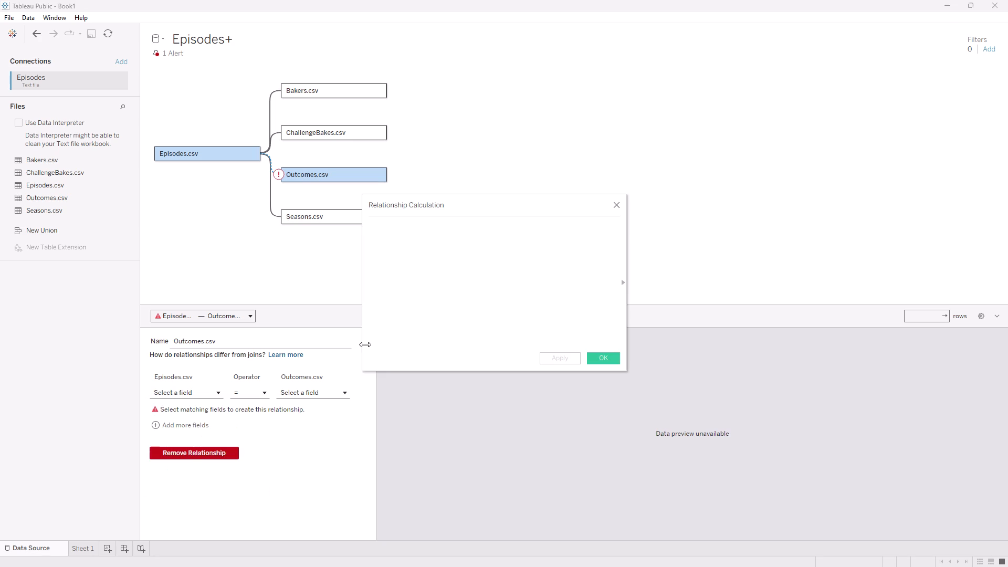
pyautogui.click(751, 200)
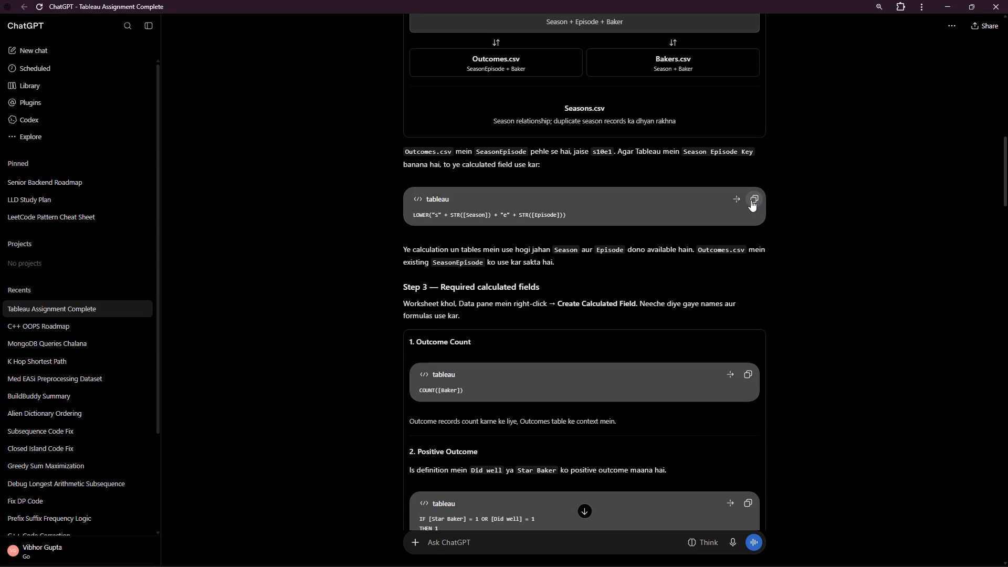
pyautogui.hotkey('ctrl', 'v')
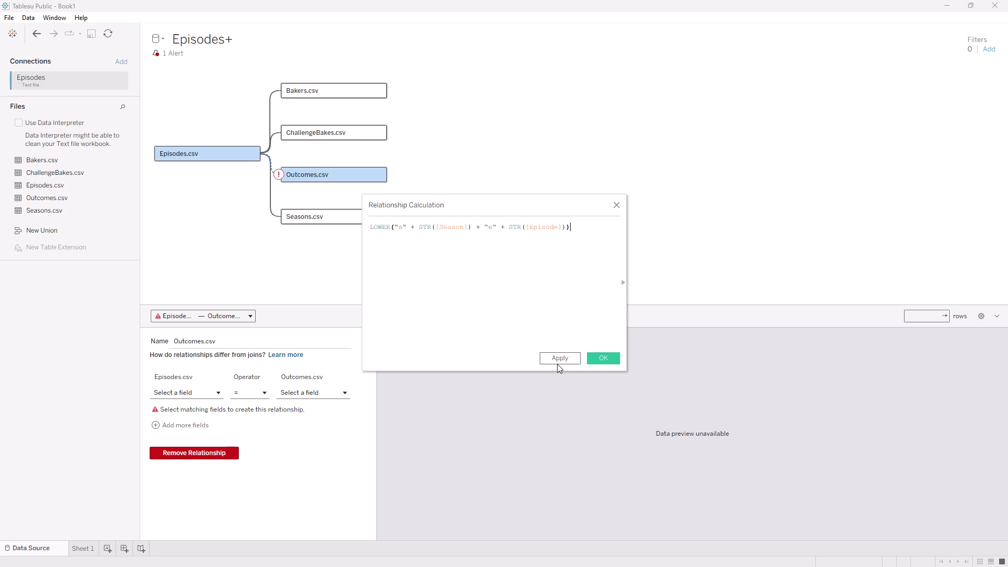
pyautogui.click(558, 361)
pyautogui.click(603, 360)
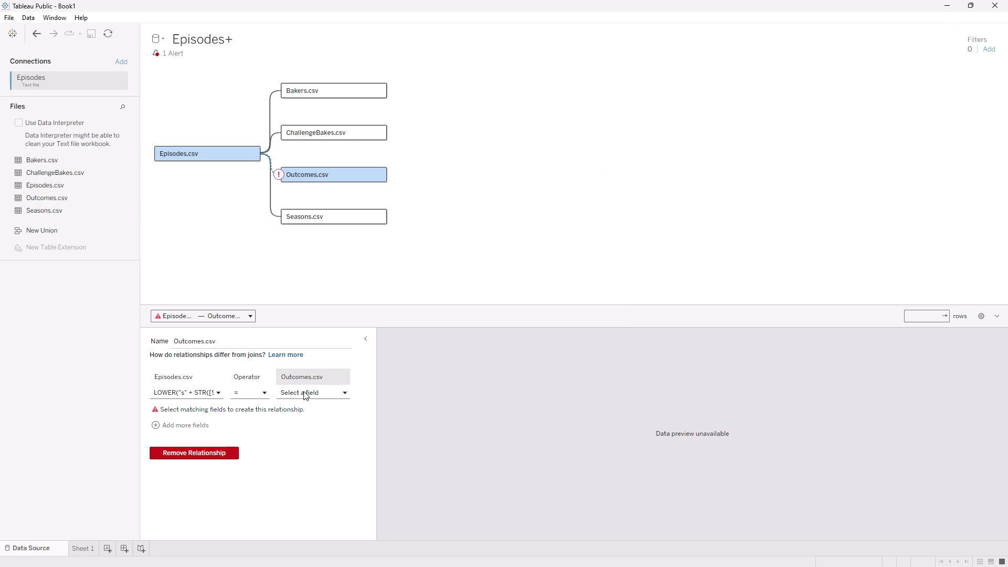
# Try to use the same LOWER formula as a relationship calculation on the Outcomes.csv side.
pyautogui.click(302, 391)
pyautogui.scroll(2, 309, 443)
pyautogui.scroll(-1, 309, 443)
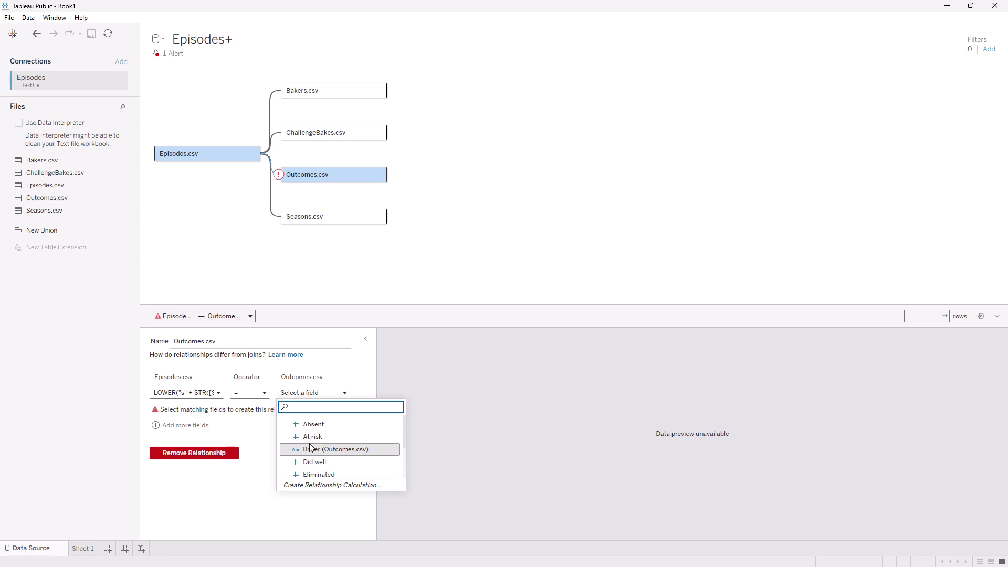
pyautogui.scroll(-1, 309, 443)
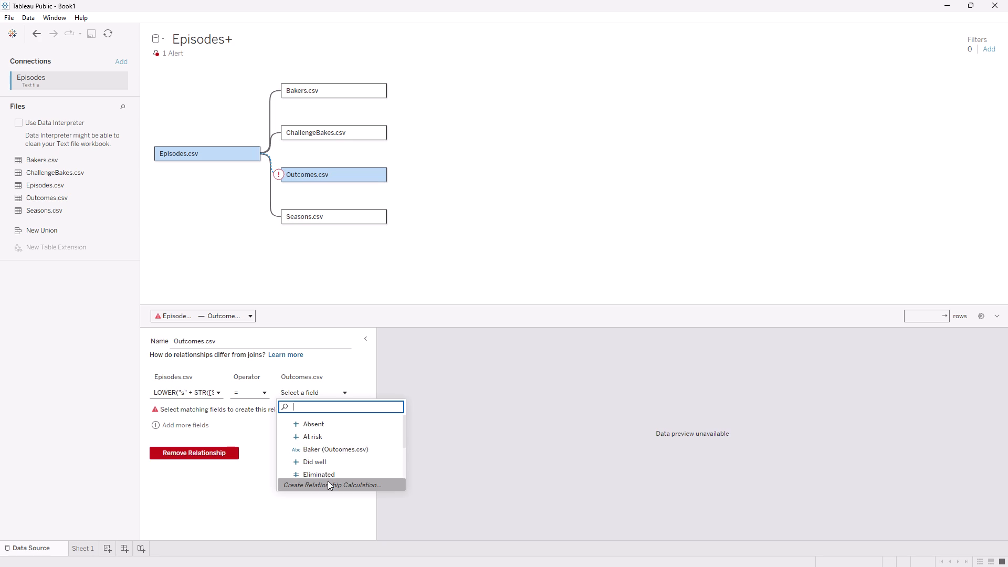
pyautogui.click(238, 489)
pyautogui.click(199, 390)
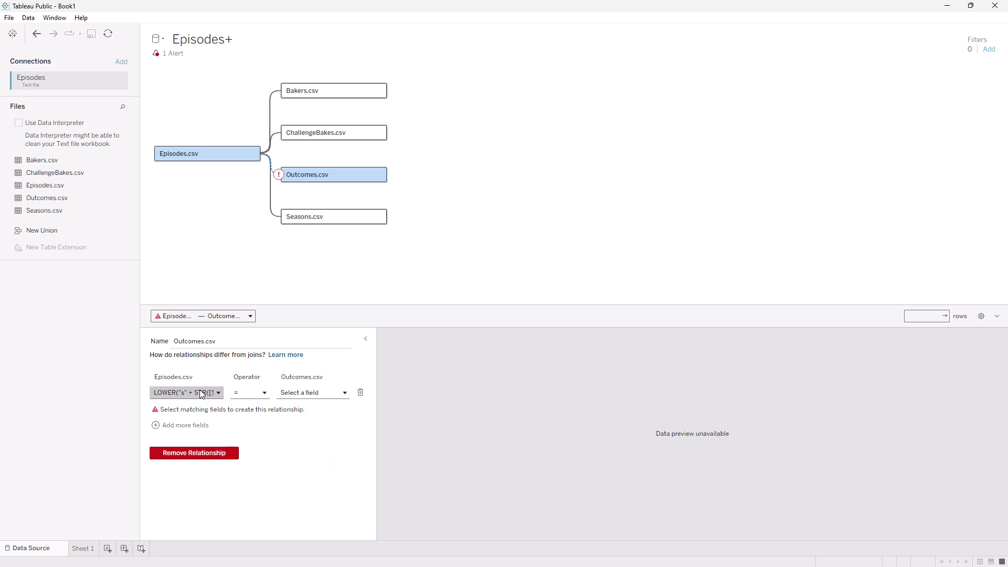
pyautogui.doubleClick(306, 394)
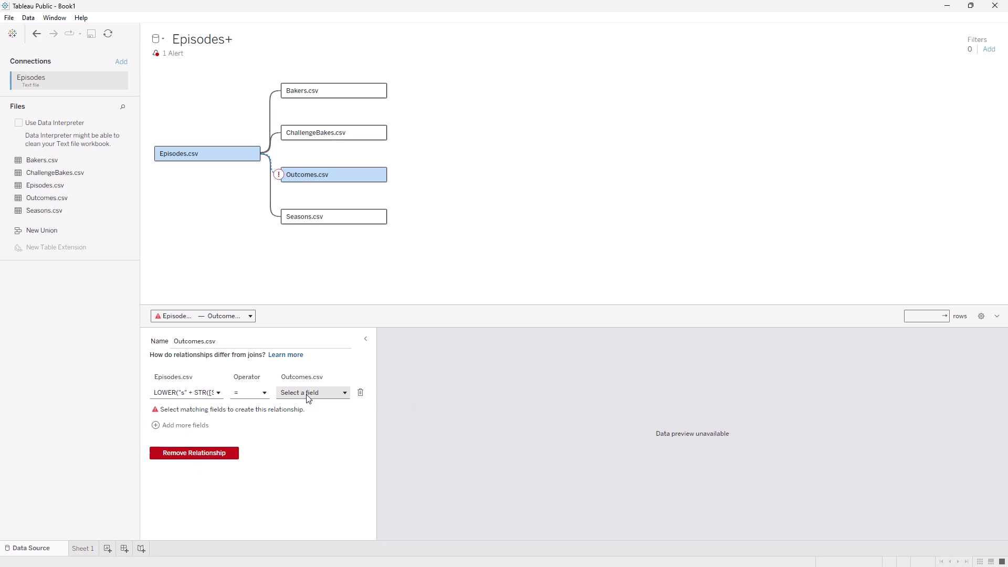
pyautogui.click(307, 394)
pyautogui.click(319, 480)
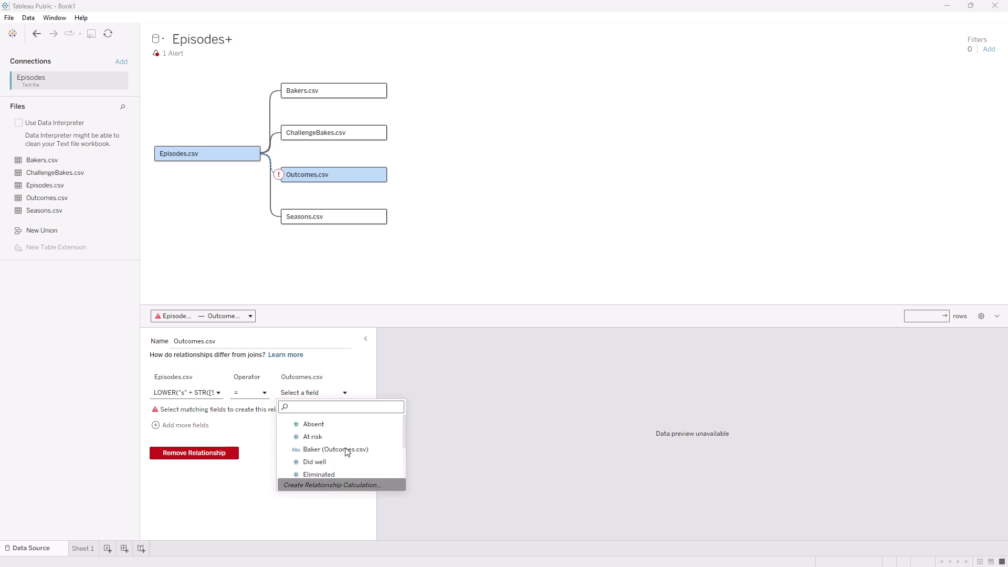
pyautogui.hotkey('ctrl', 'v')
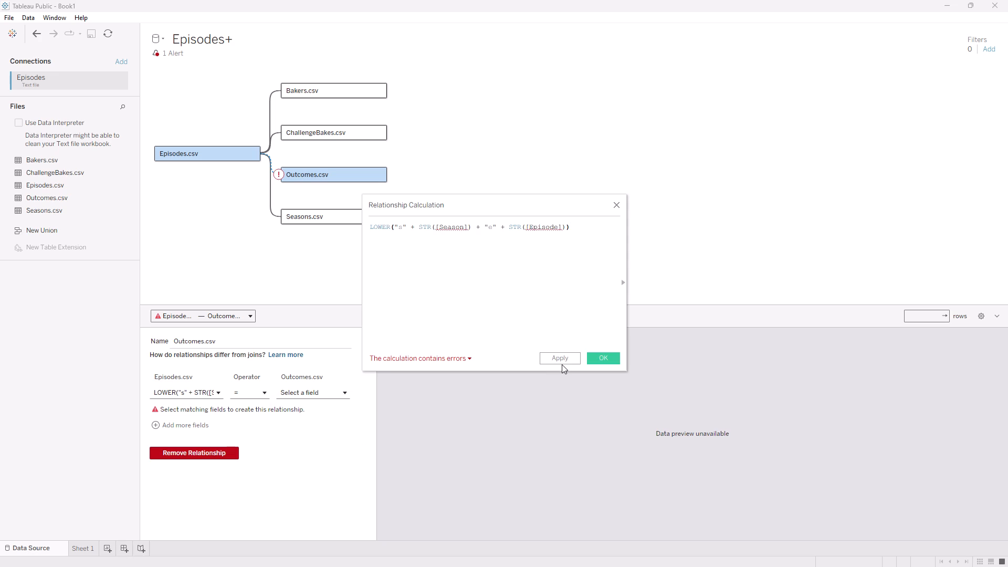
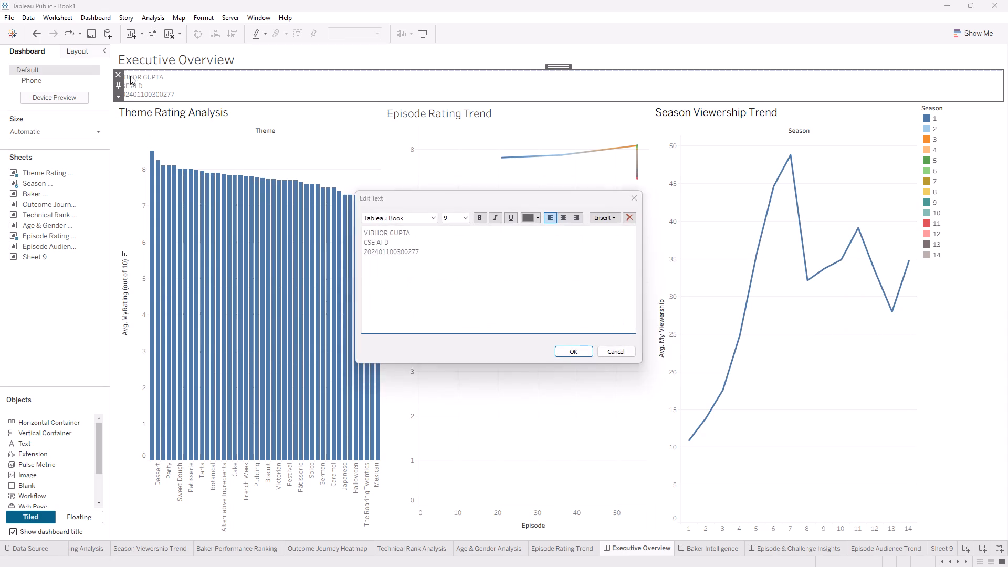
pyautogui.moveTo(474, 281); pyautogui.dragTo(349, 198)
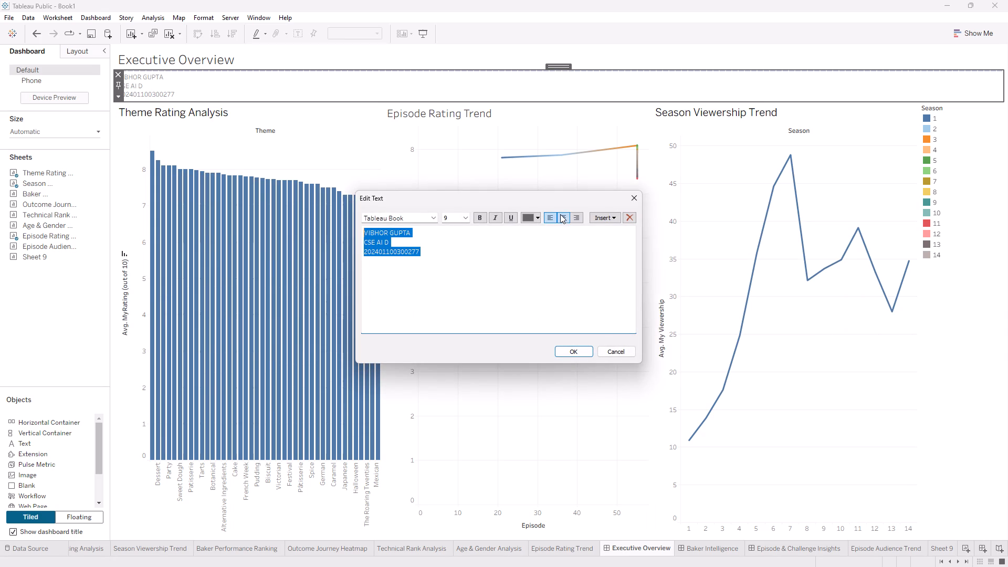
pyautogui.click(560, 216)
pyautogui.click(479, 216)
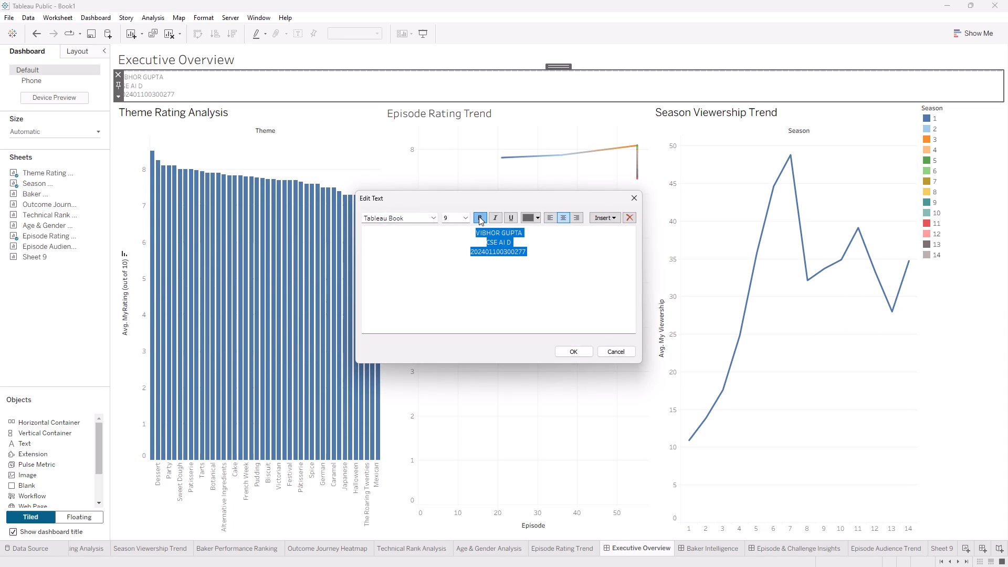
pyautogui.doubleClick(456, 219)
pyautogui.press('BackSpace')
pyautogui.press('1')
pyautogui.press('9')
pyautogui.press('BackSpace')
pyautogui.press('BackSpace')
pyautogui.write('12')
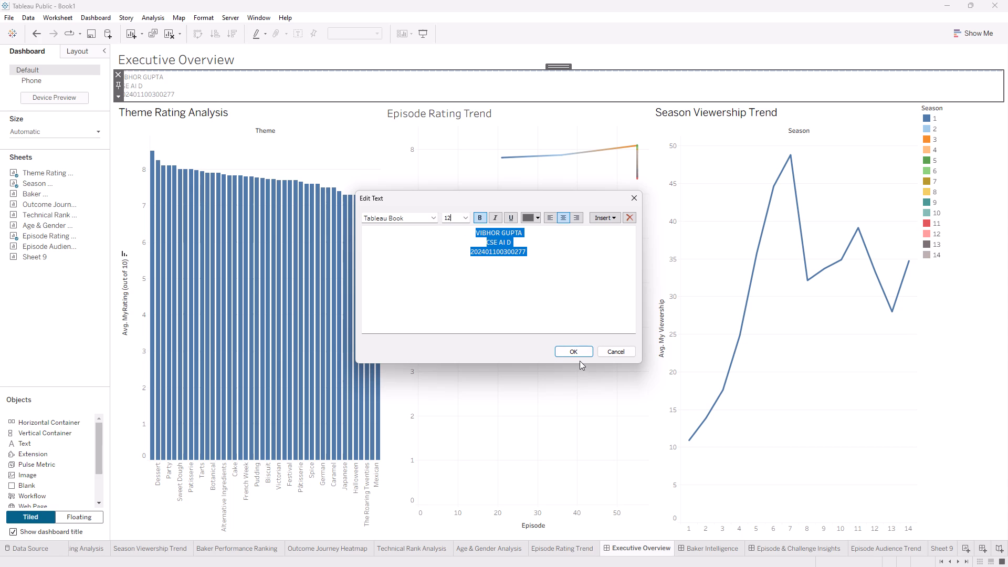
pyautogui.click(580, 355)
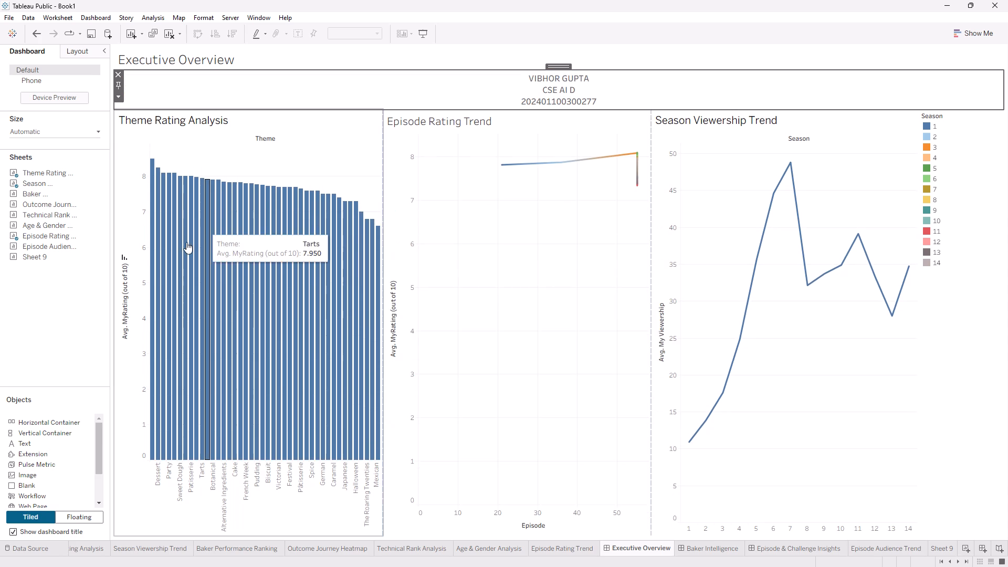
# Copy the student details text object from the Executive Overview dashboard.
pyautogui.click(70, 332)
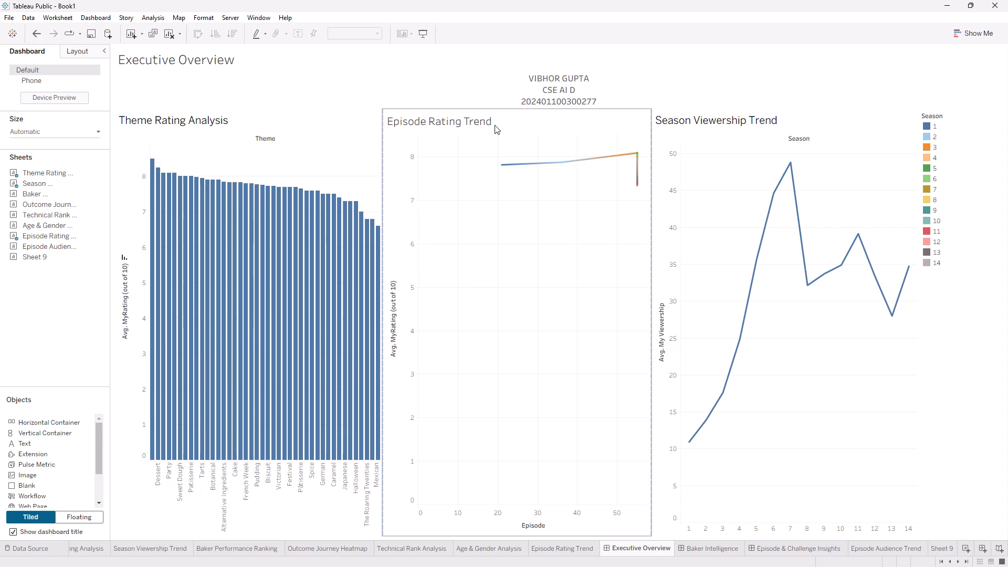
pyautogui.click(507, 88)
pyautogui.rightClick(507, 88)
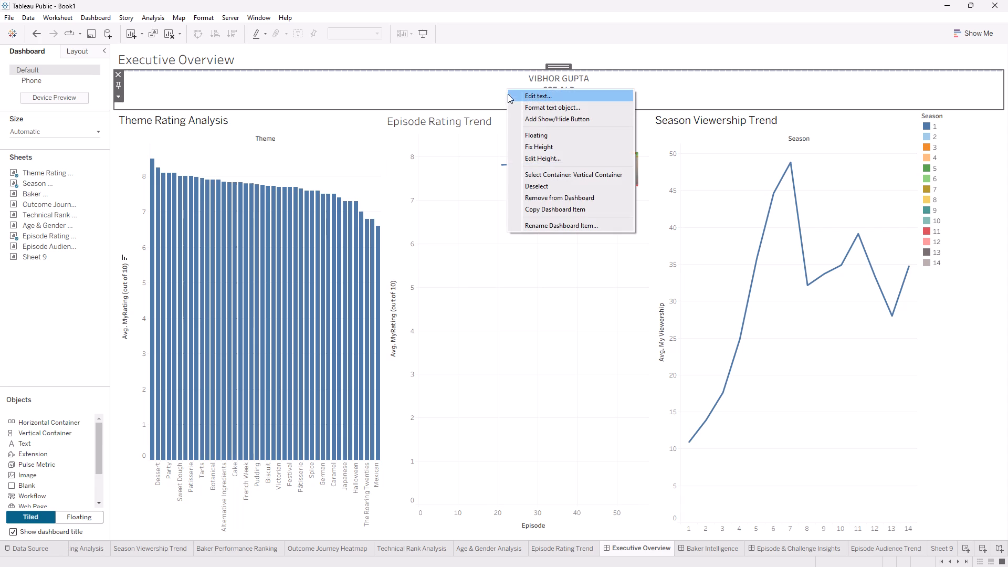
pyautogui.click(537, 207)
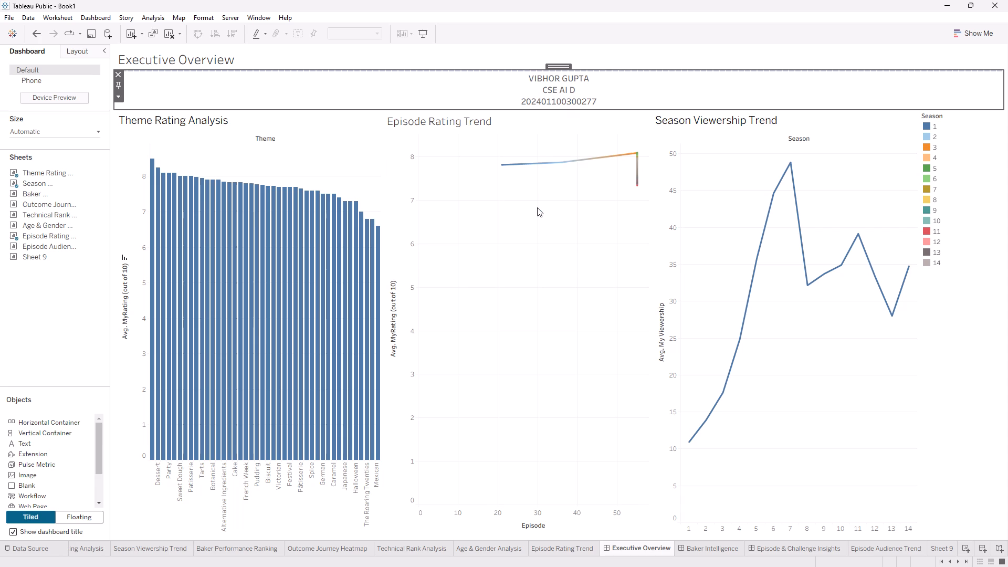
pyautogui.click(66, 285)
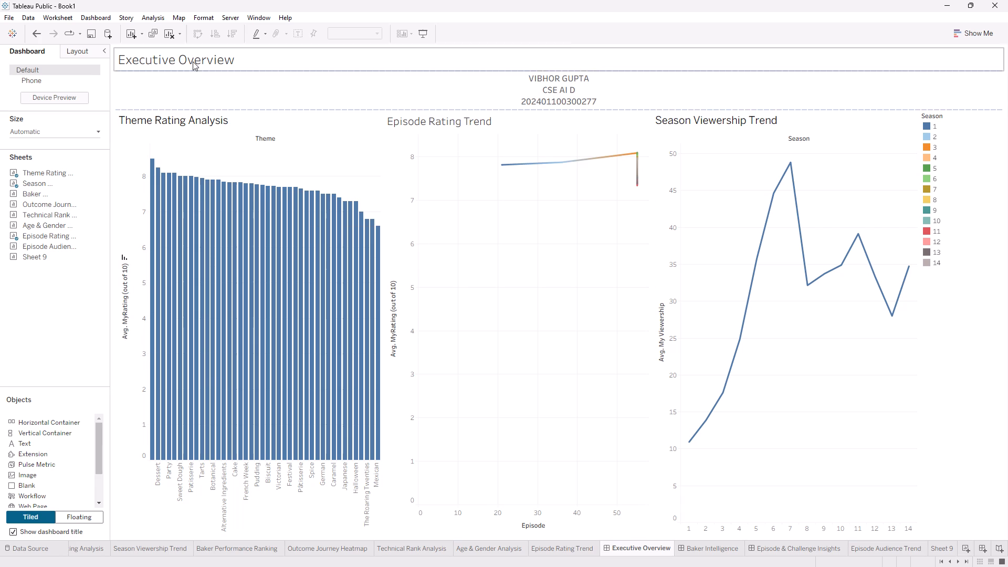
# Centre the Executive Overview dashboard title and set its format to bold, size 24.
pyautogui.tripleClick(193, 61)
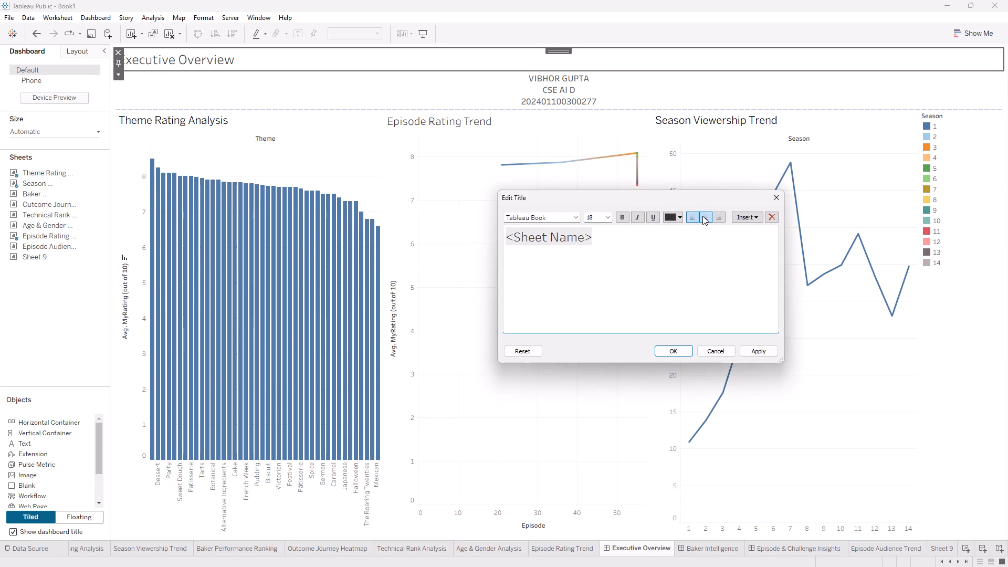
pyautogui.click(702, 216)
pyautogui.click(597, 215)
pyautogui.press('BackSpace')
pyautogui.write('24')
pyautogui.click(622, 214)
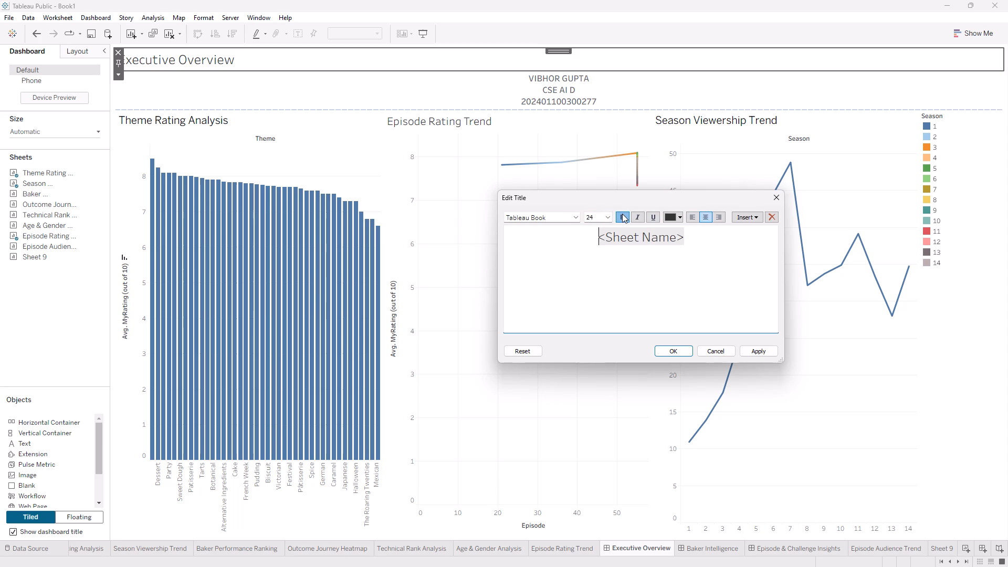
# Replace the Executive Overview dashboard's title placeholder with the text EXECUTIVE OVERVIEW and make it bold.
pyautogui.moveTo(716, 264); pyautogui.dragTo(570, 217)
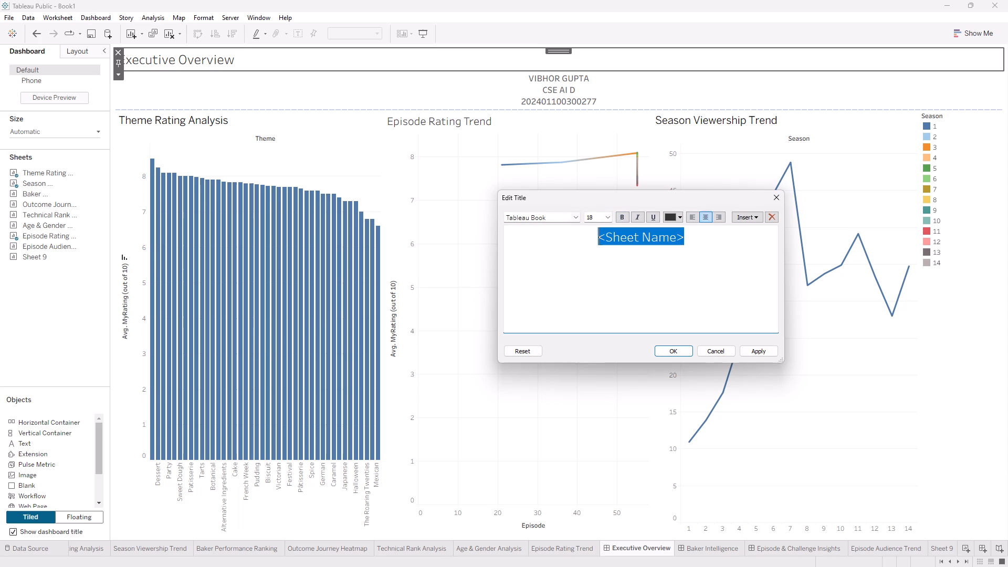
pyautogui.press('BackSpace')
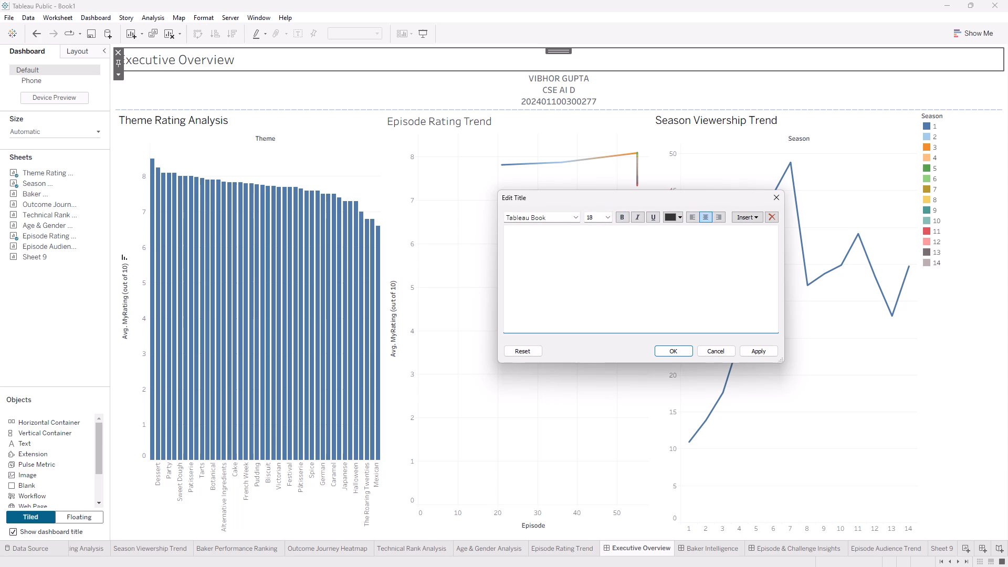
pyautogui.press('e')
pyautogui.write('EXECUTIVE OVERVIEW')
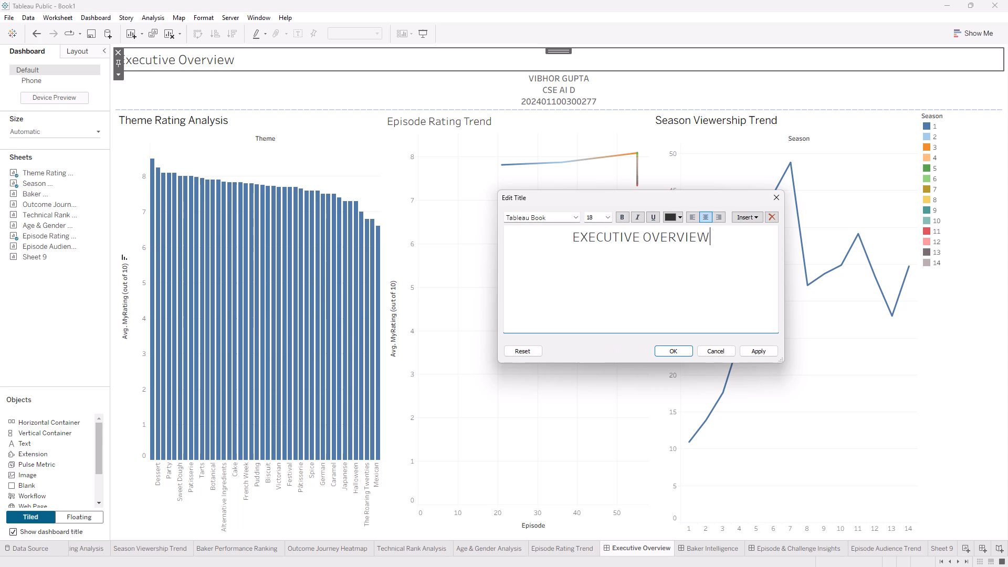
pyautogui.moveTo(720, 225); pyautogui.dragTo(754, 238)
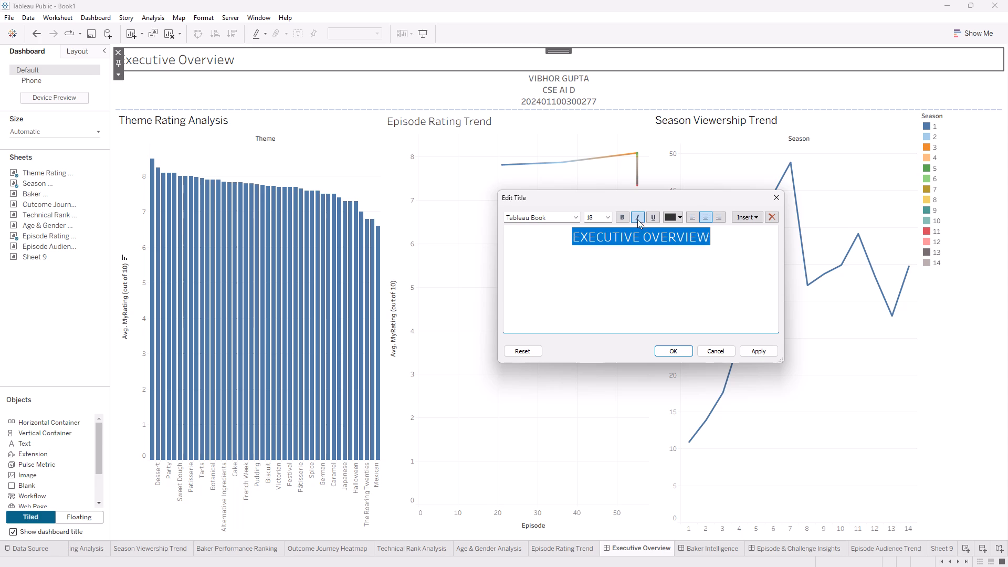
pyautogui.click(625, 215)
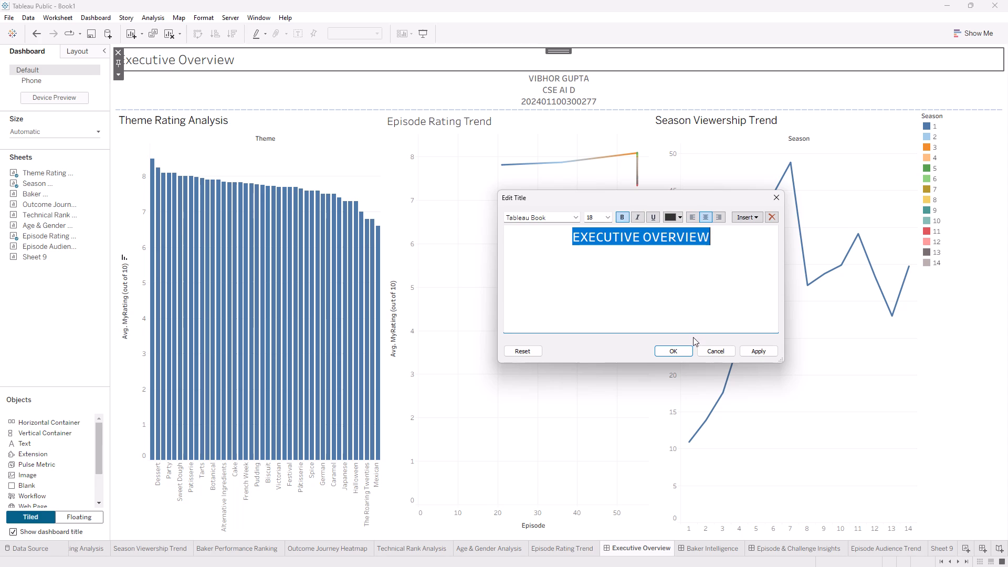
pyautogui.click(674, 351)
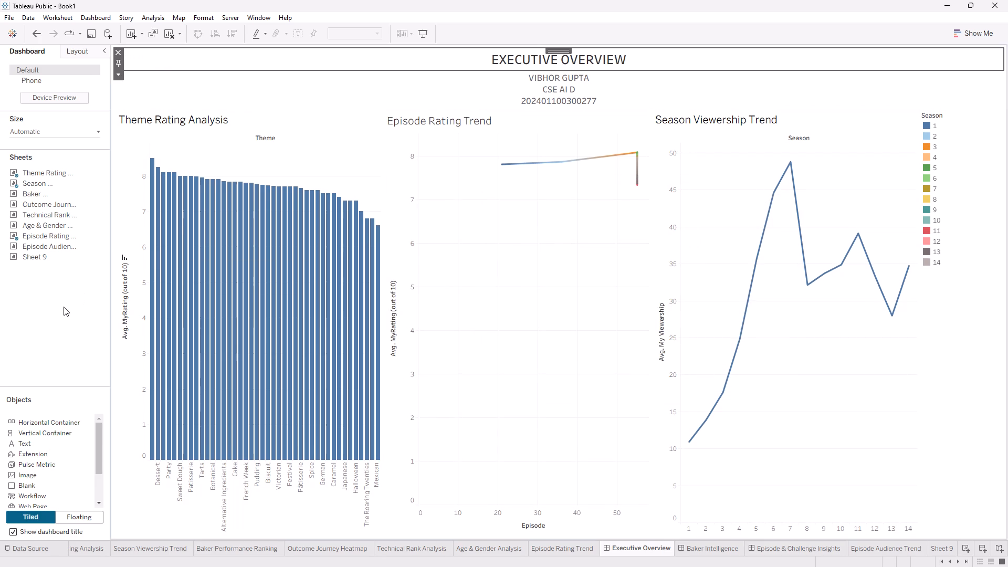
pyautogui.click(64, 307)
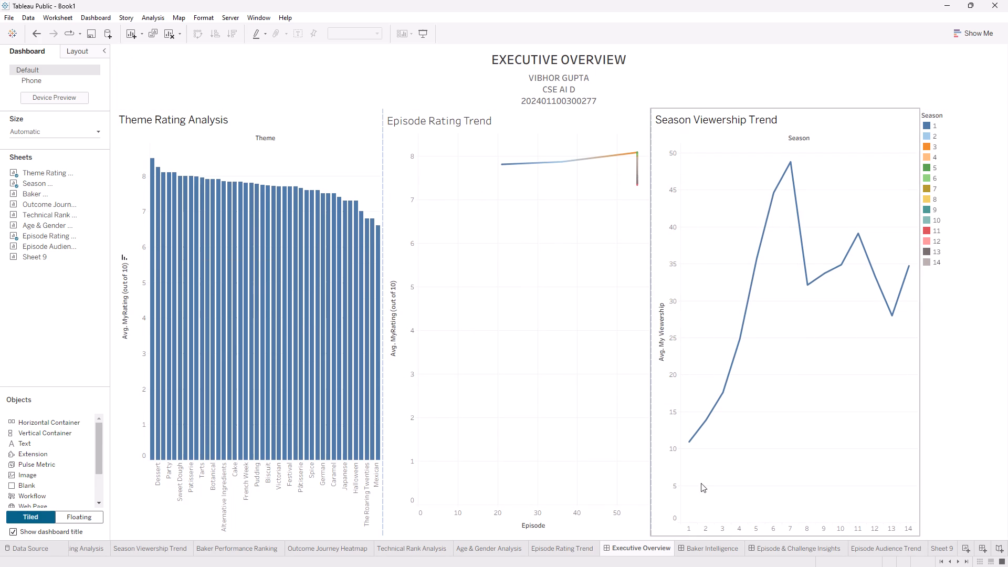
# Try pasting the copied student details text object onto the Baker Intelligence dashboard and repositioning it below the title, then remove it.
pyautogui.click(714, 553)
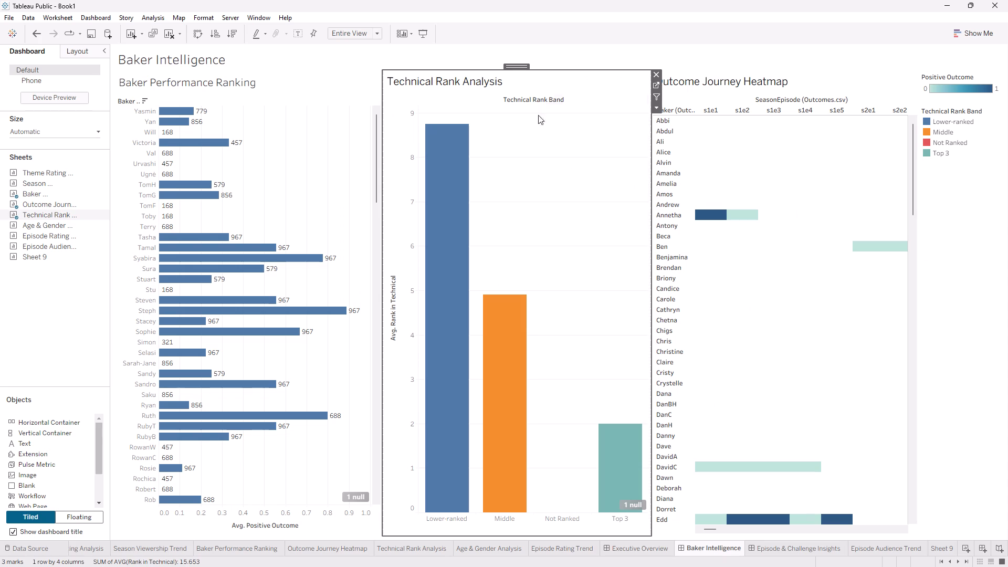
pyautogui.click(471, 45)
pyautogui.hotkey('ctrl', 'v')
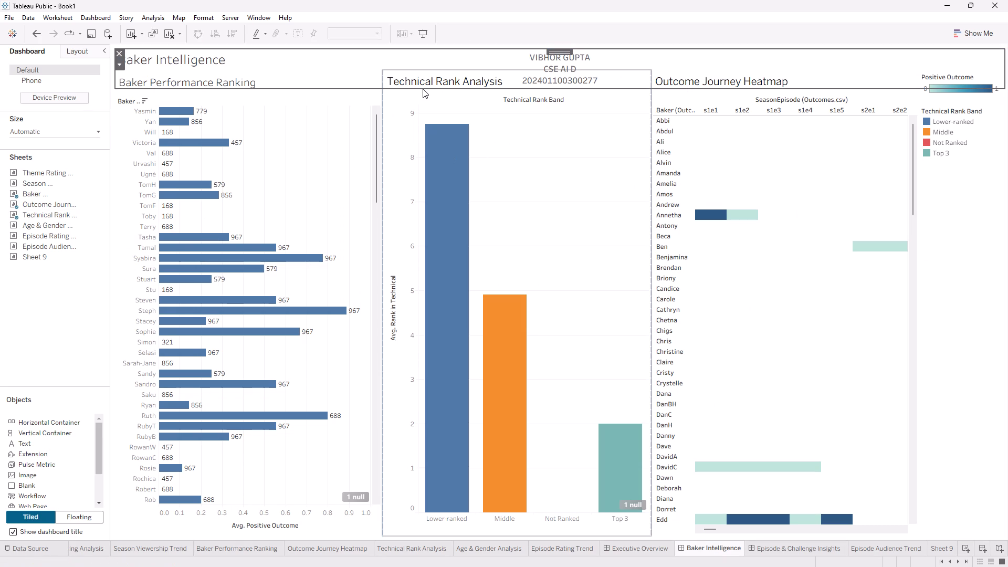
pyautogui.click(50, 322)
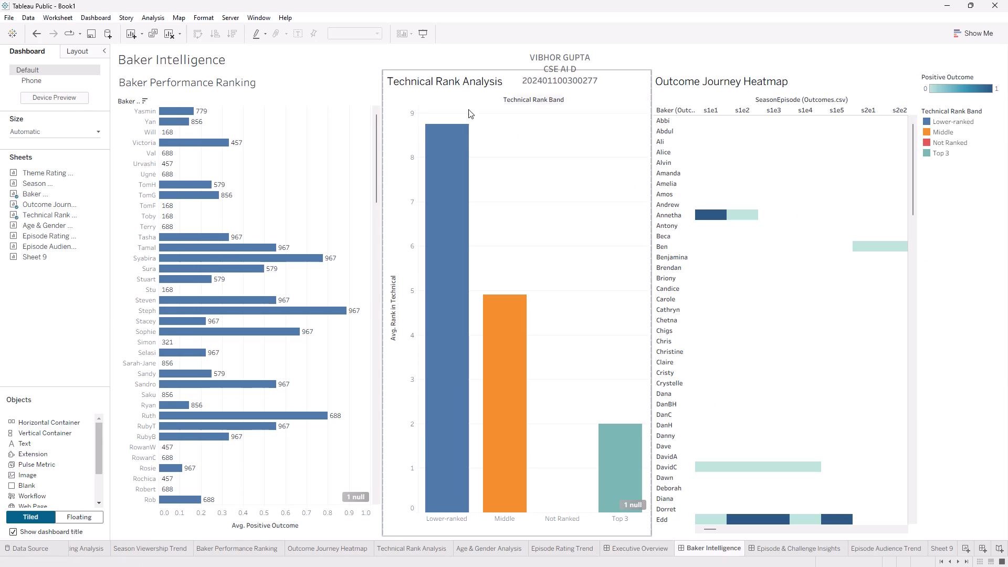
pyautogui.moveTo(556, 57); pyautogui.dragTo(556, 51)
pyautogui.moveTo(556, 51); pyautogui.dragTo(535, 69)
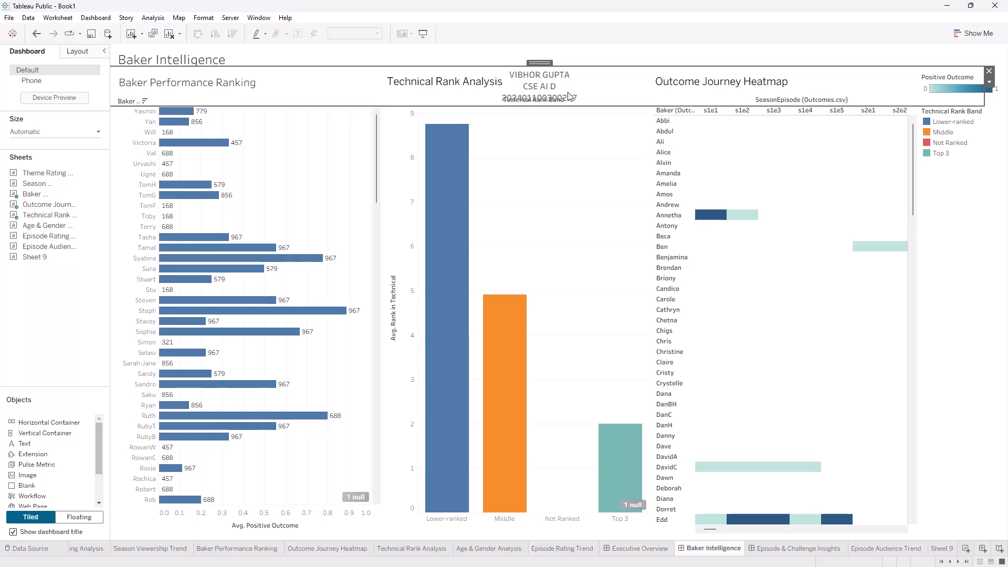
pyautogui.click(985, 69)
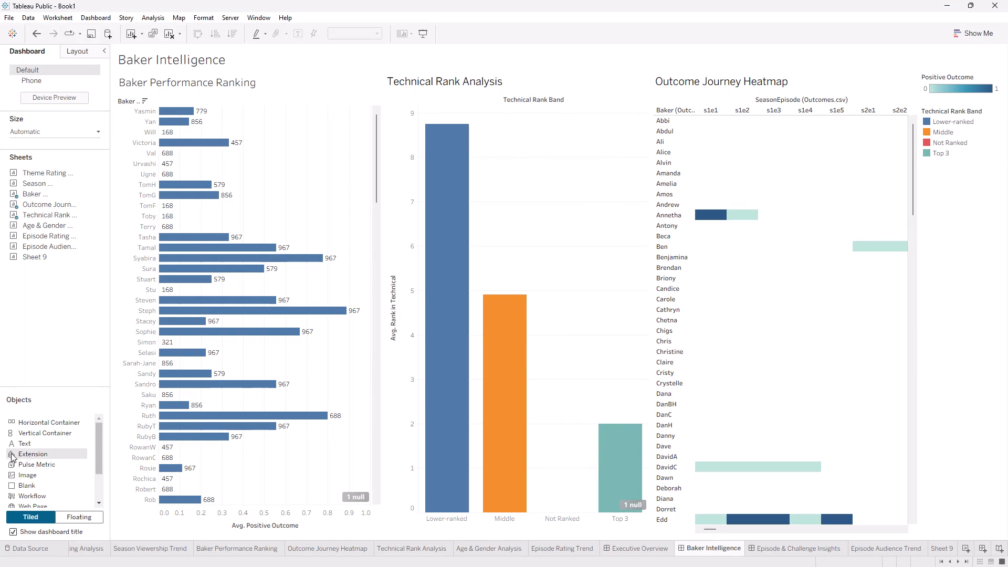
# Add a text object below the Baker Intelligence title with the student's name, CSE AI D and the roll number on three lines.
pyautogui.moveTo(16, 445); pyautogui.dragTo(537, 73)
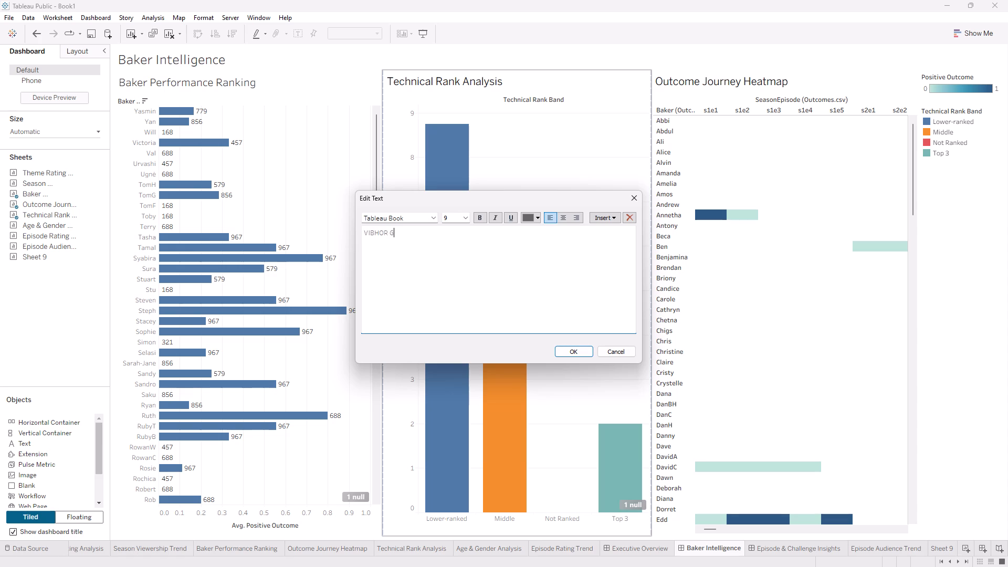
pyautogui.hotkey('shift', 'Return')
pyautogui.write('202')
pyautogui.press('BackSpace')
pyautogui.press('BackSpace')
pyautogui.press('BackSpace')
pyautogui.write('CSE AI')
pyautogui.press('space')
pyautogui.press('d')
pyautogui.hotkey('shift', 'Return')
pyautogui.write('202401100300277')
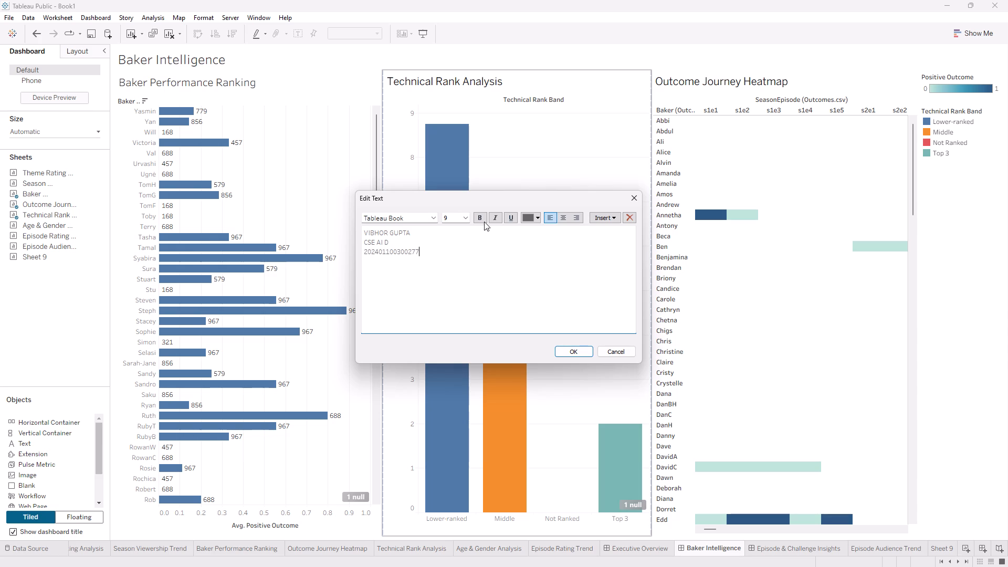
# Format the three student details lines as size 12, bold and centred, copy the formatted text, and apply it to the dashboard.
pyautogui.moveTo(475, 294); pyautogui.dragTo(302, 194)
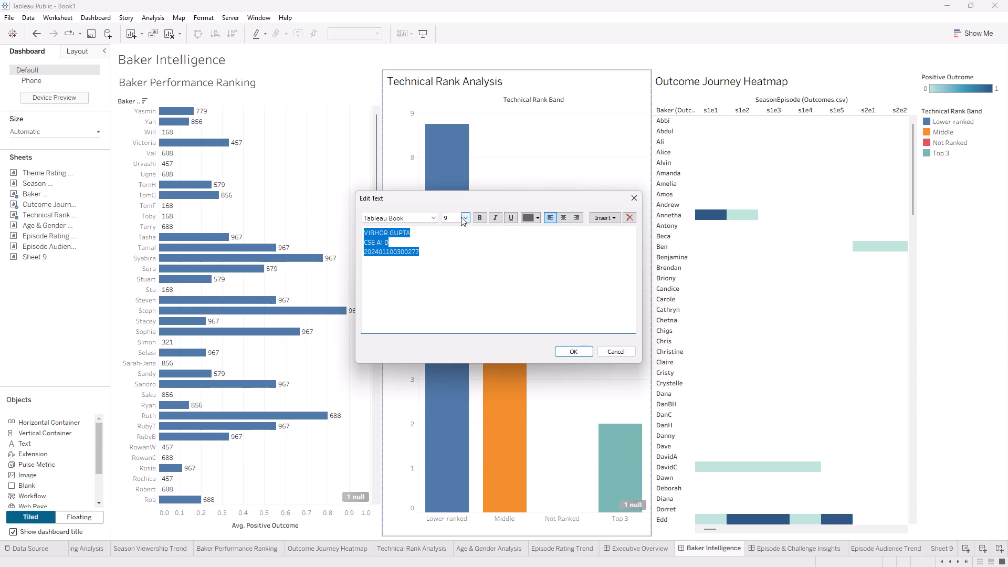
pyautogui.click(460, 217)
pyautogui.press('BackSpace')
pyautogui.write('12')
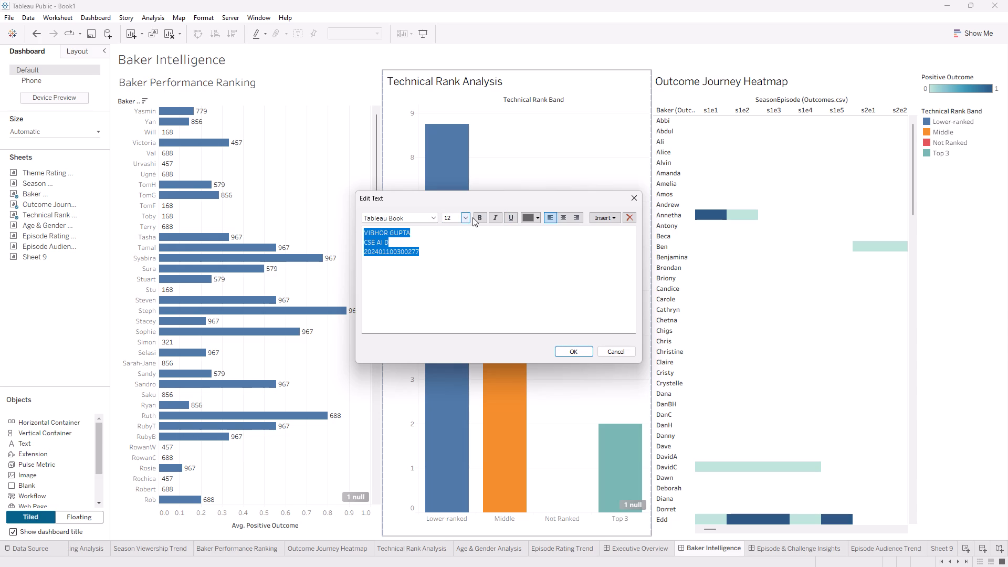
pyautogui.click(480, 218)
pyautogui.click(565, 218)
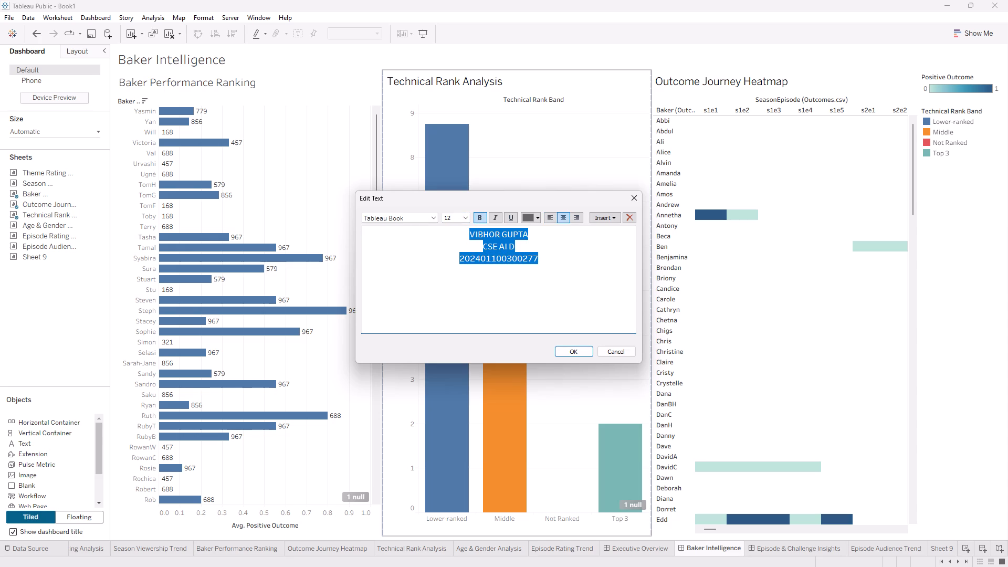
pyautogui.hotkey('ctrl', 'c')
pyautogui.click(563, 307)
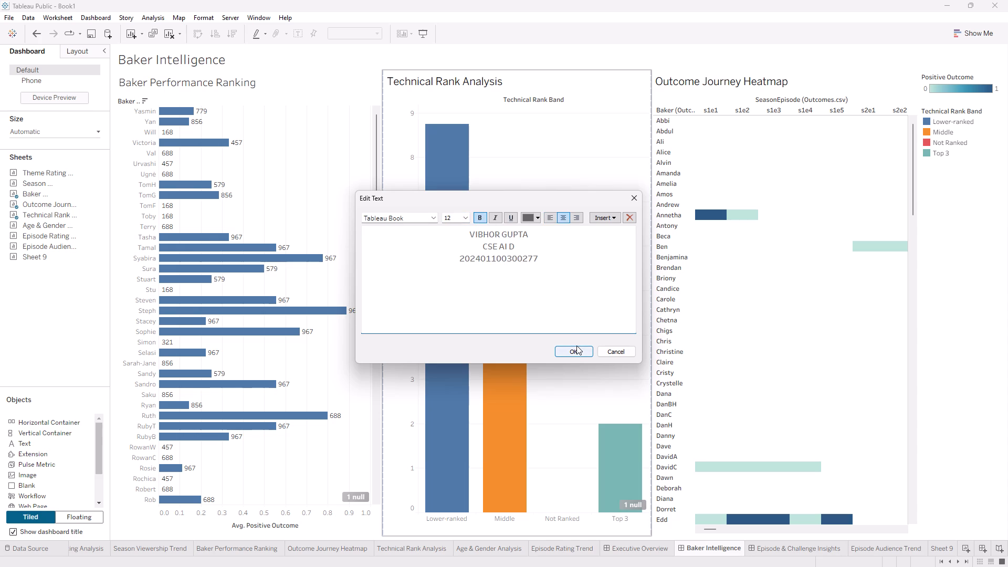
pyautogui.click(575, 352)
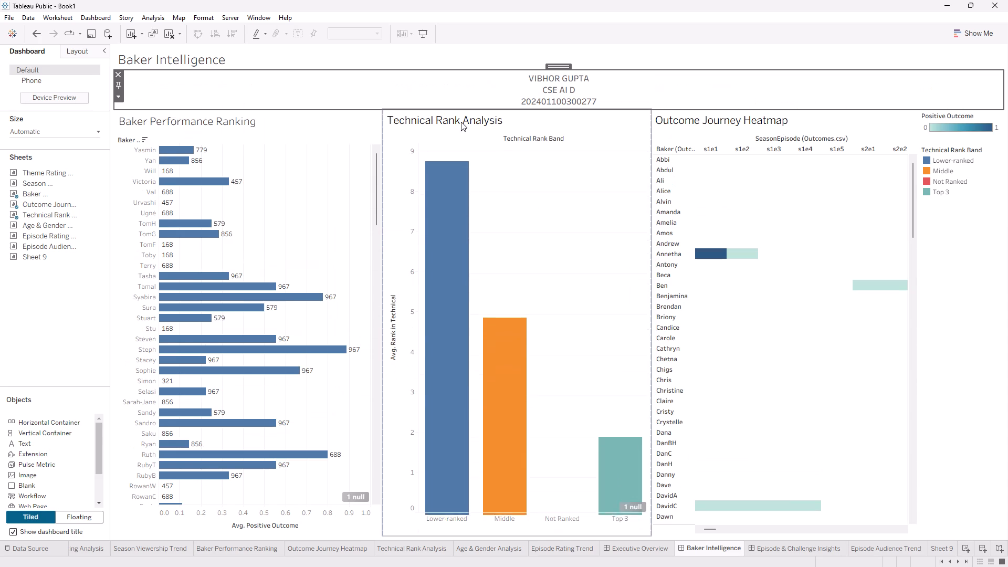
# Centre the Baker Intelligence dashboard title.
pyautogui.click(227, 61)
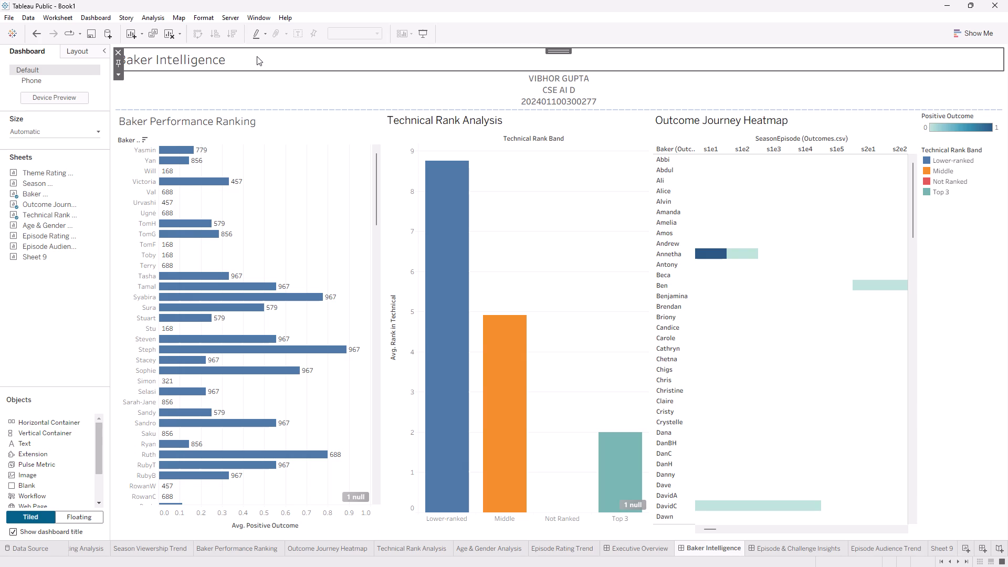
pyautogui.tripleClick(228, 65)
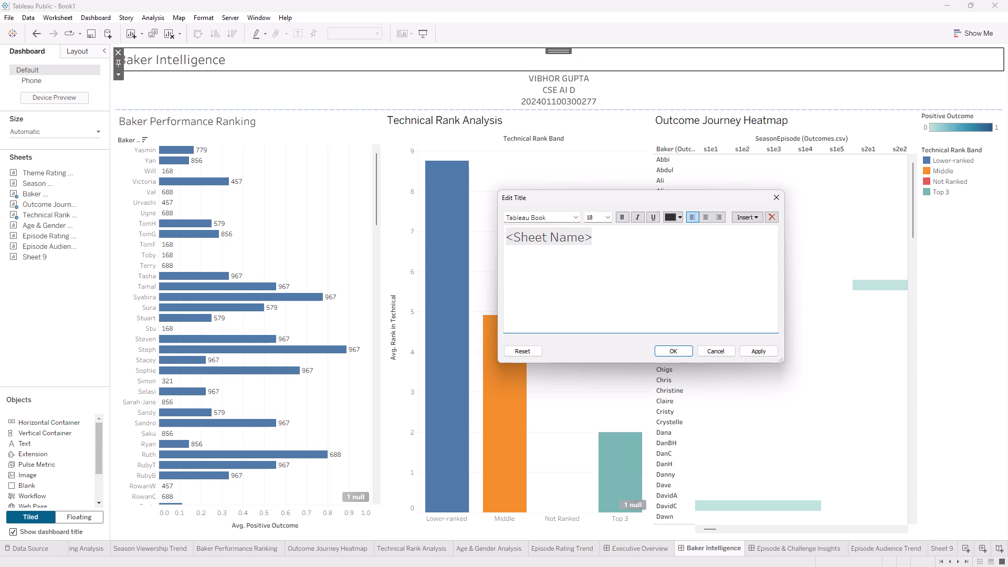
pyautogui.click(705, 220)
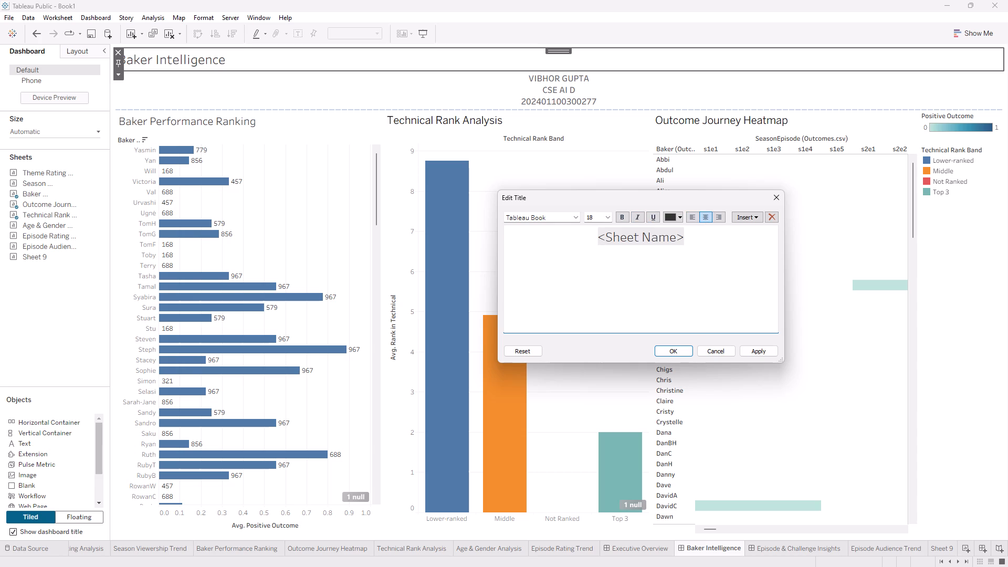
pyautogui.click(676, 345)
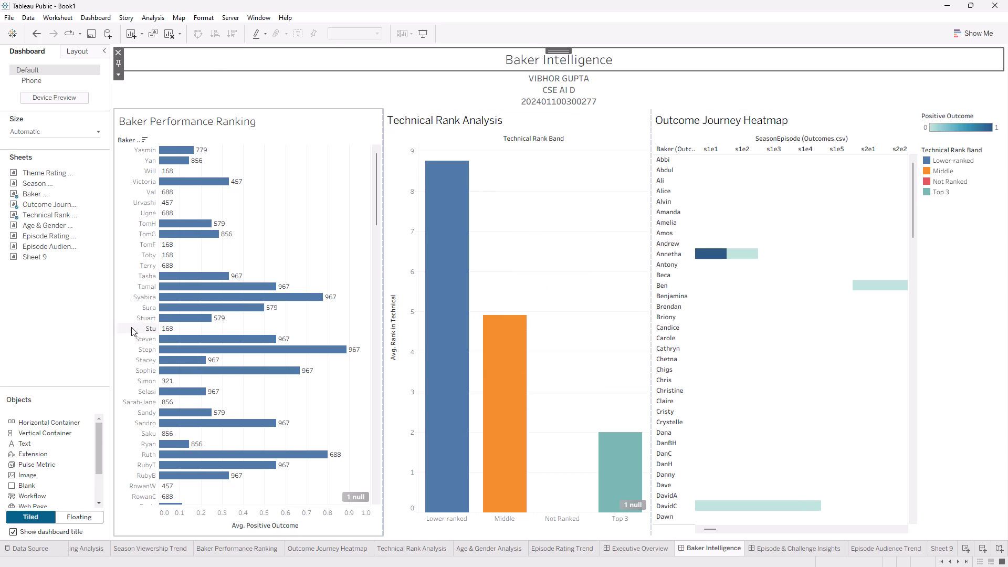
pyautogui.click(14, 305)
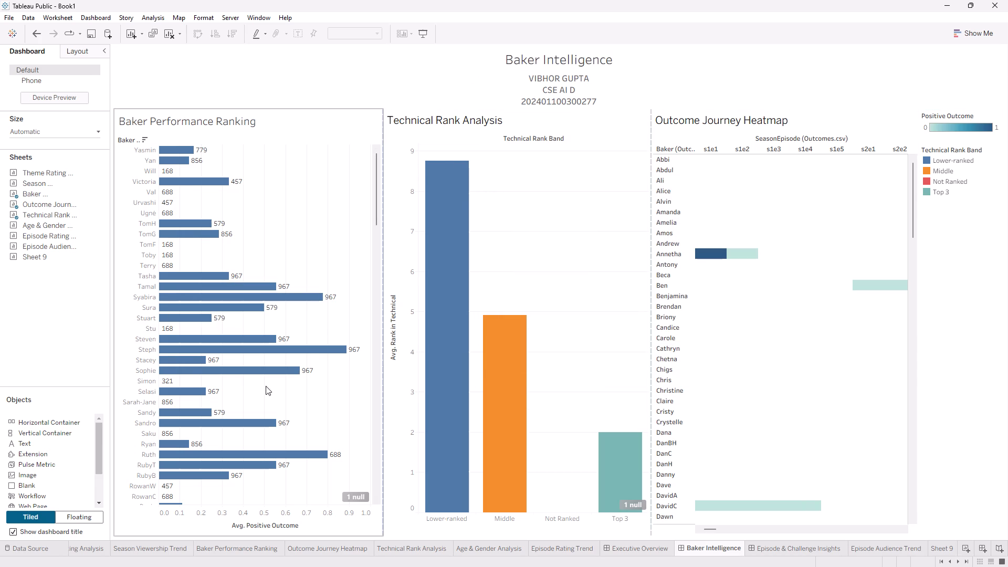
# Add a text object below the Episode & Challenge Insights title containing the copied student details, with all three lines centred.
pyautogui.click(804, 547)
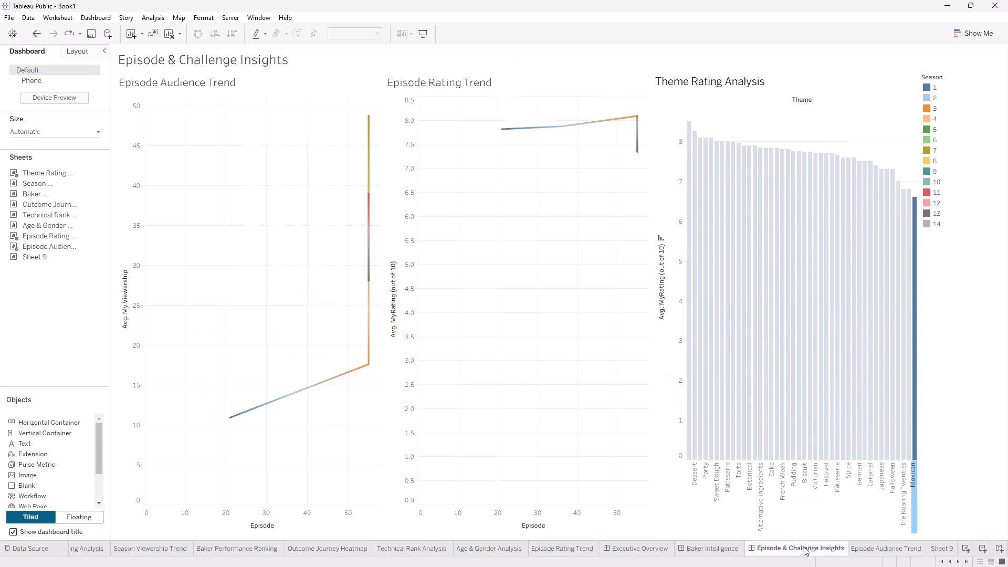
pyautogui.moveTo(51, 443); pyautogui.dragTo(481, 68)
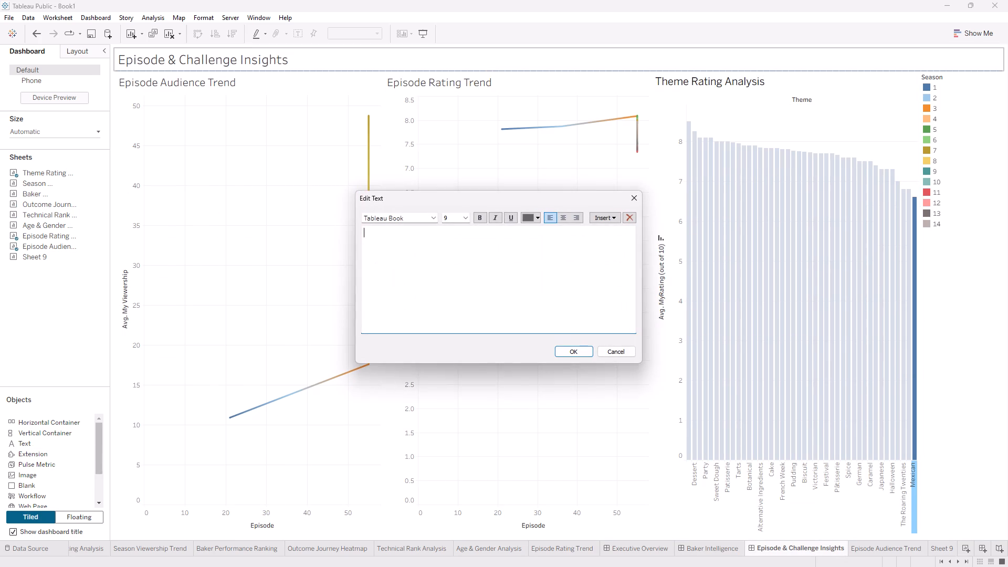
pyautogui.hotkey('ctrl', 'v')
pyautogui.moveTo(464, 265); pyautogui.dragTo(294, 214)
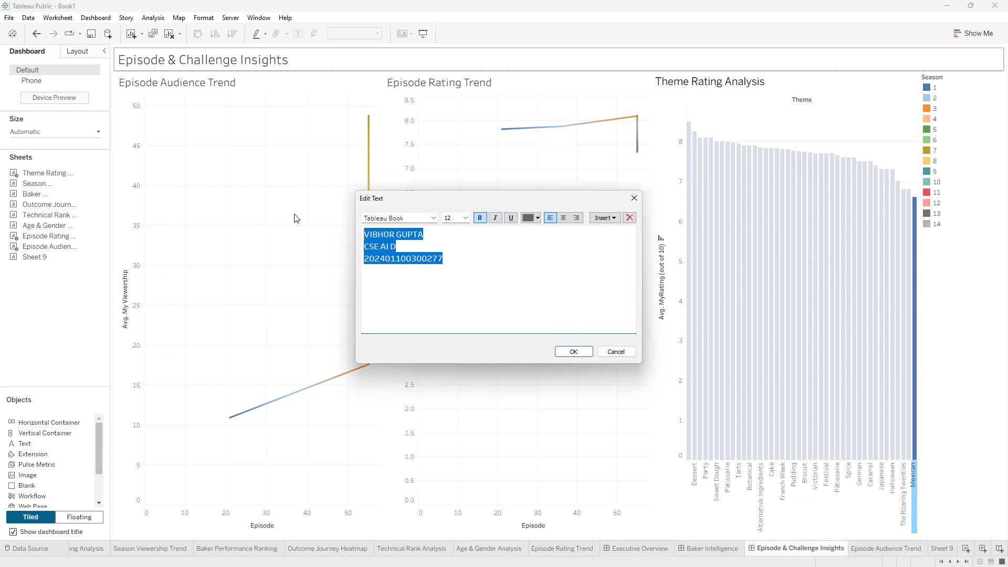
pyautogui.click(563, 214)
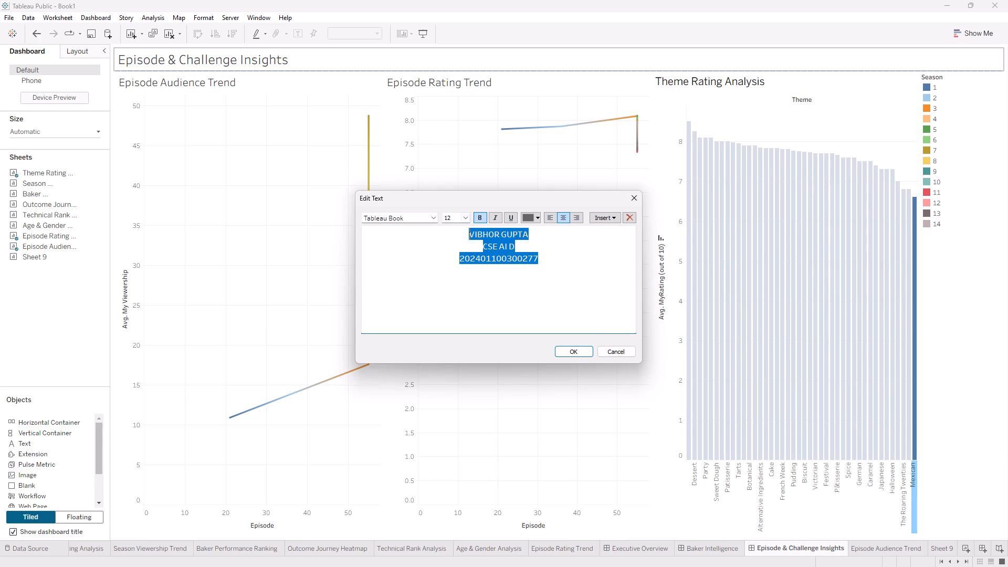
pyautogui.click(458, 275)
pyautogui.click(574, 348)
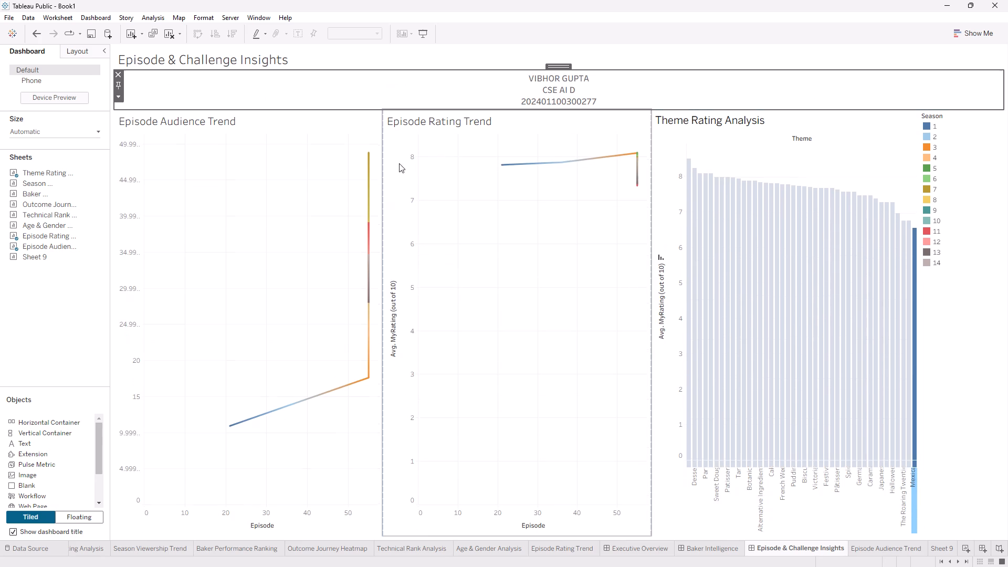
# Centre the Episode & Challenge Insights dashboard title with bold formatting turned on.
pyautogui.click(258, 68)
pyautogui.tripleClick(280, 63)
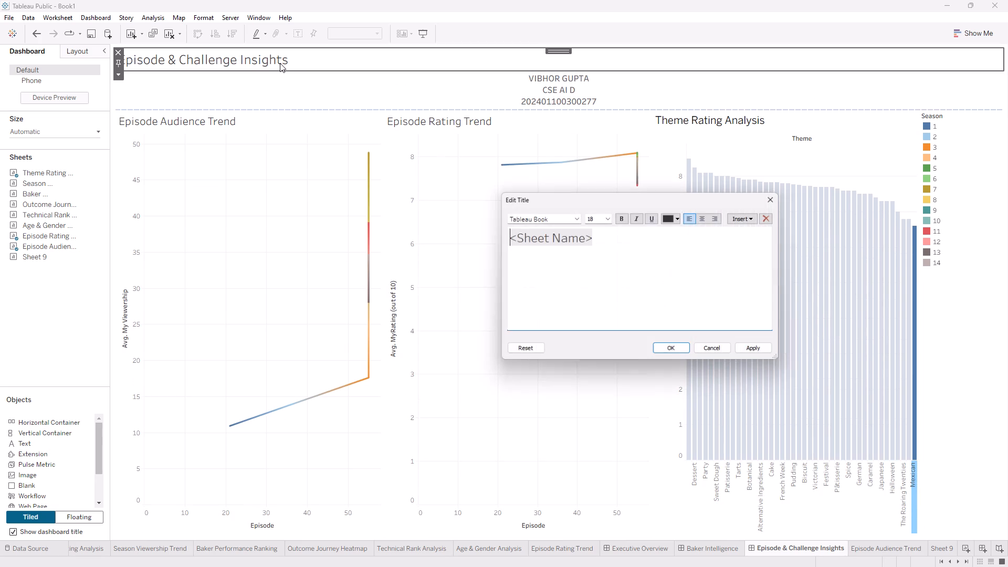
pyautogui.click(627, 222)
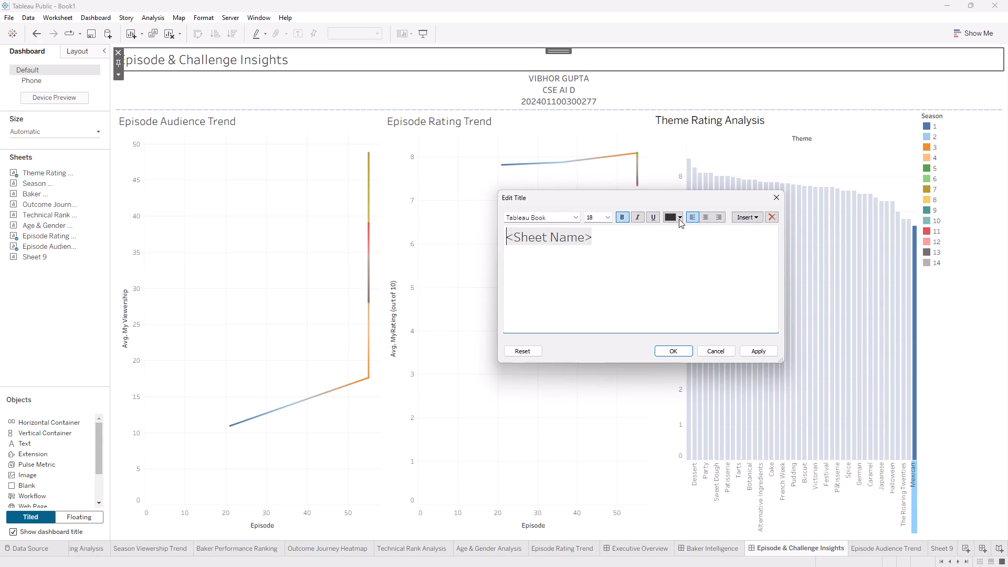
pyautogui.click(702, 220)
pyautogui.click(683, 347)
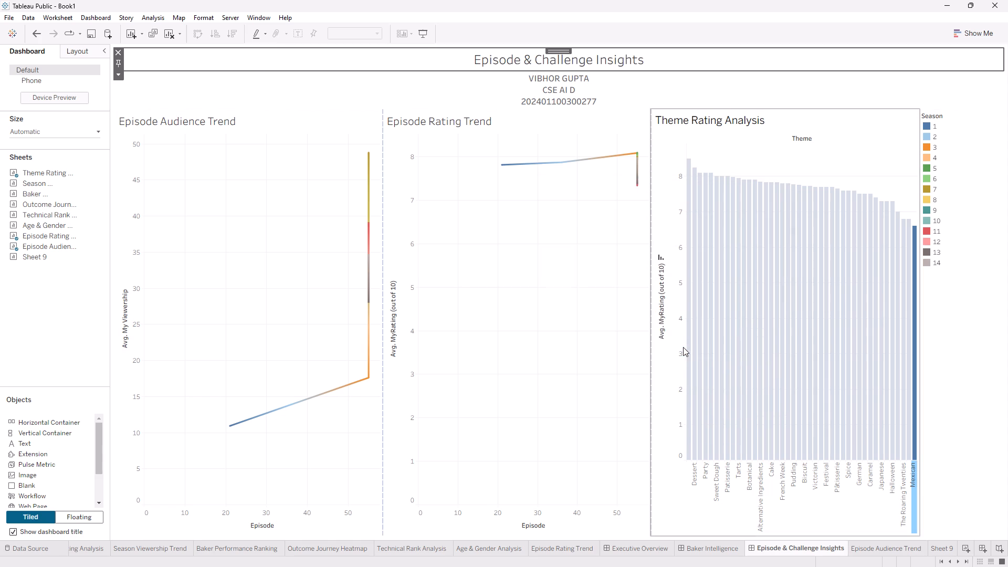
# Clear the highlighted theme bar in the Theme Rating Analysis chart on the Episode & Challenge Insights dashboard.
pyautogui.click(83, 339)
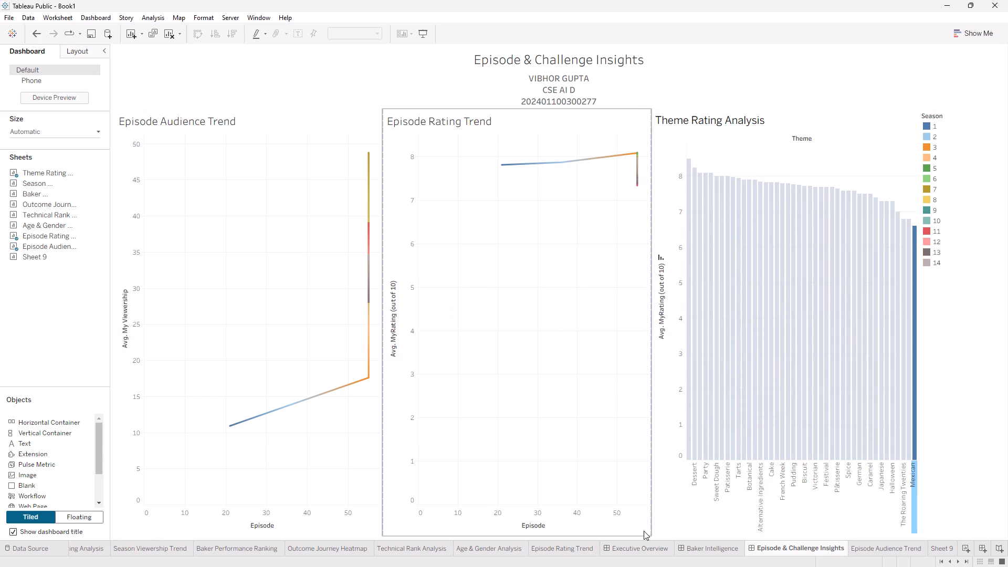
pyautogui.click(700, 545)
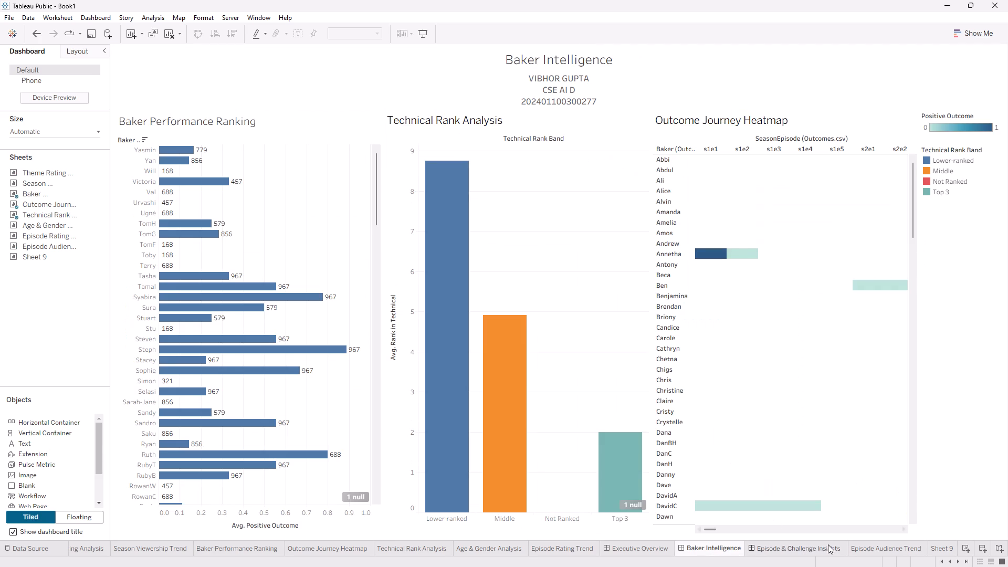
pyautogui.click(828, 546)
pyautogui.click(805, 254)
pyautogui.click(858, 128)
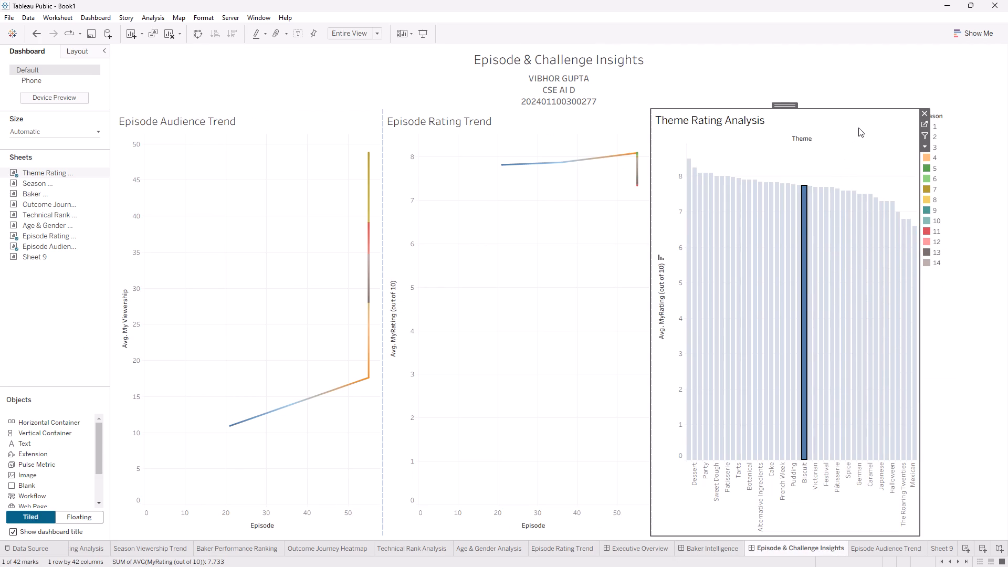
pyautogui.click(862, 66)
pyautogui.doubleClick(871, 176)
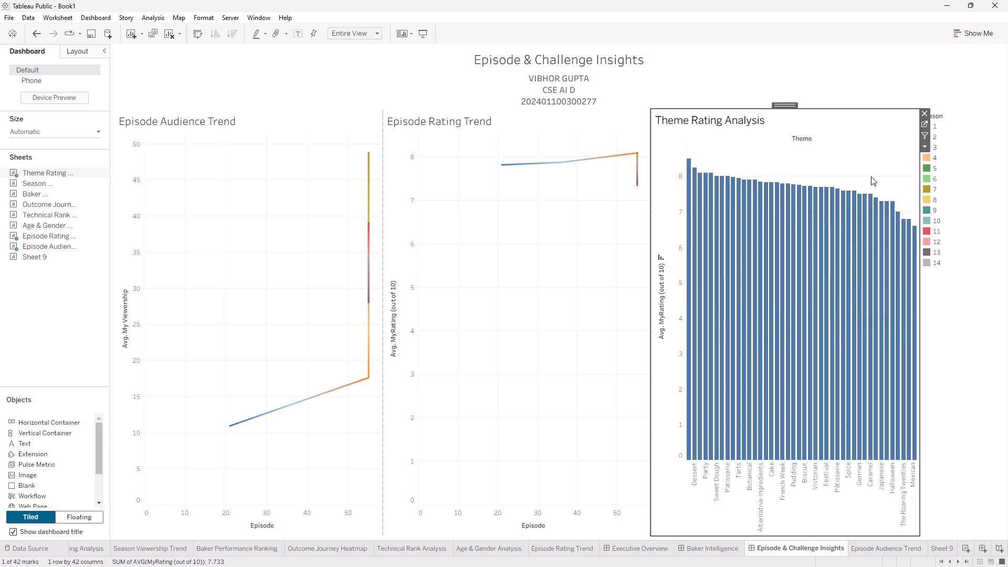
pyautogui.click(1007, 378)
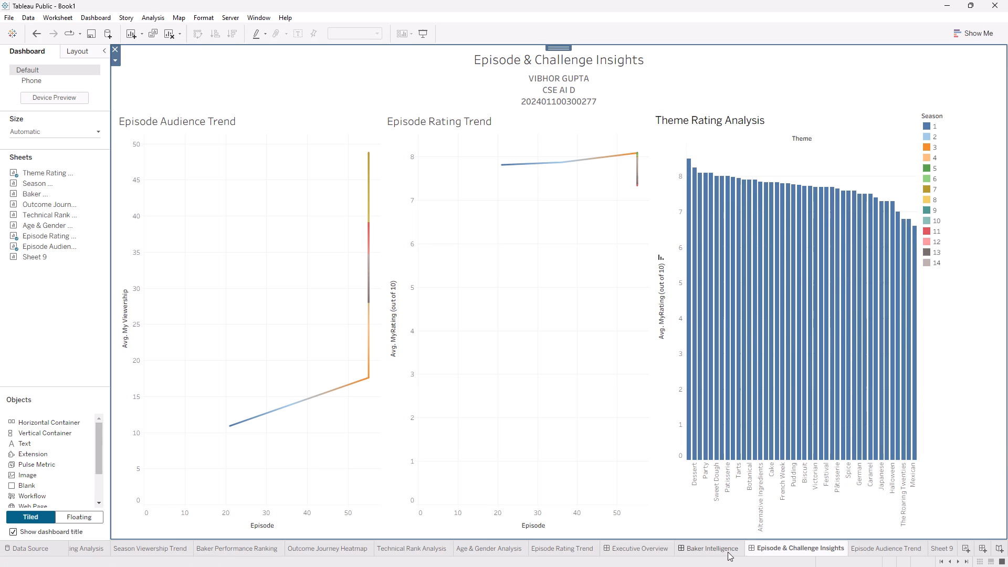
pyautogui.click(717, 552)
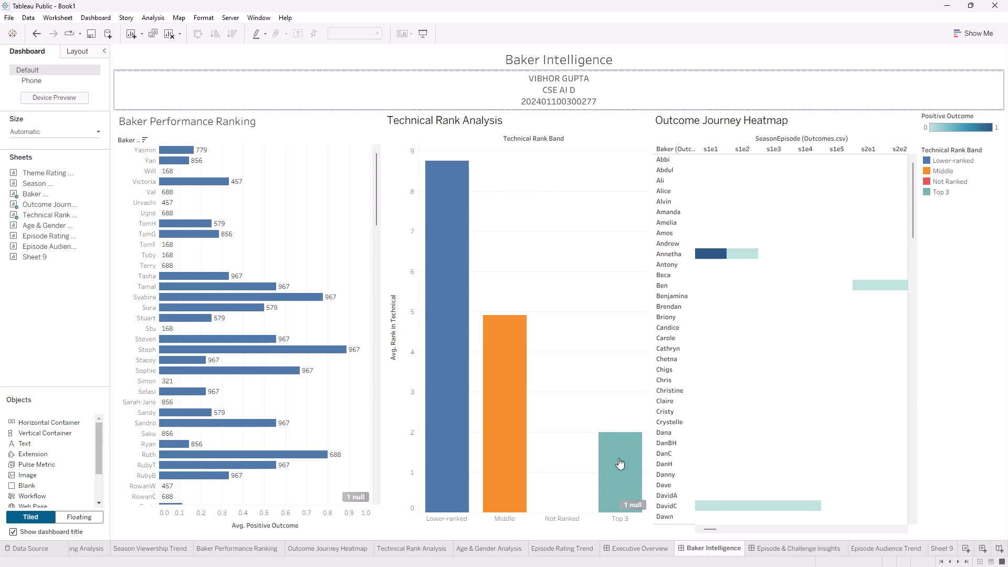
pyautogui.click(617, 552)
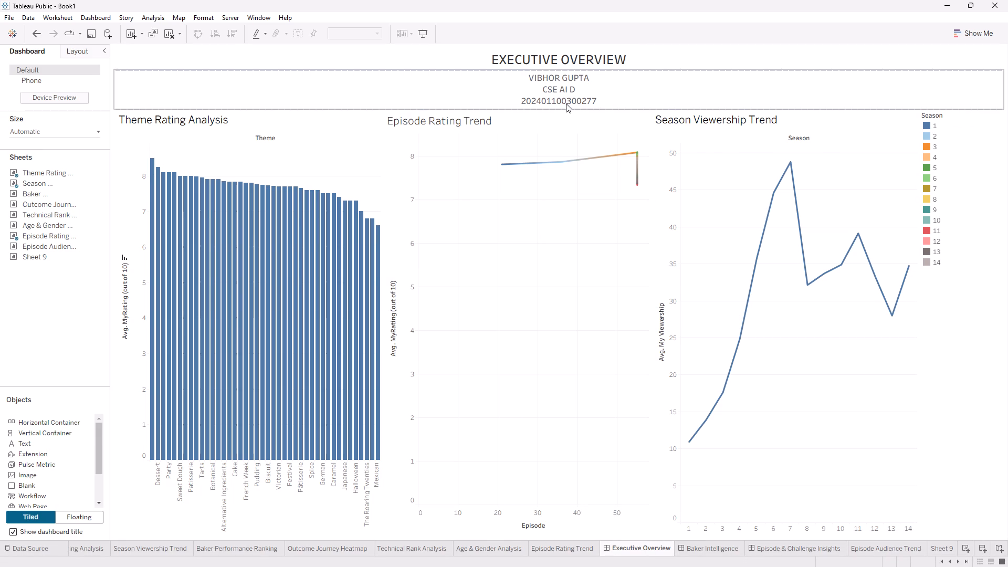
pyautogui.click(708, 543)
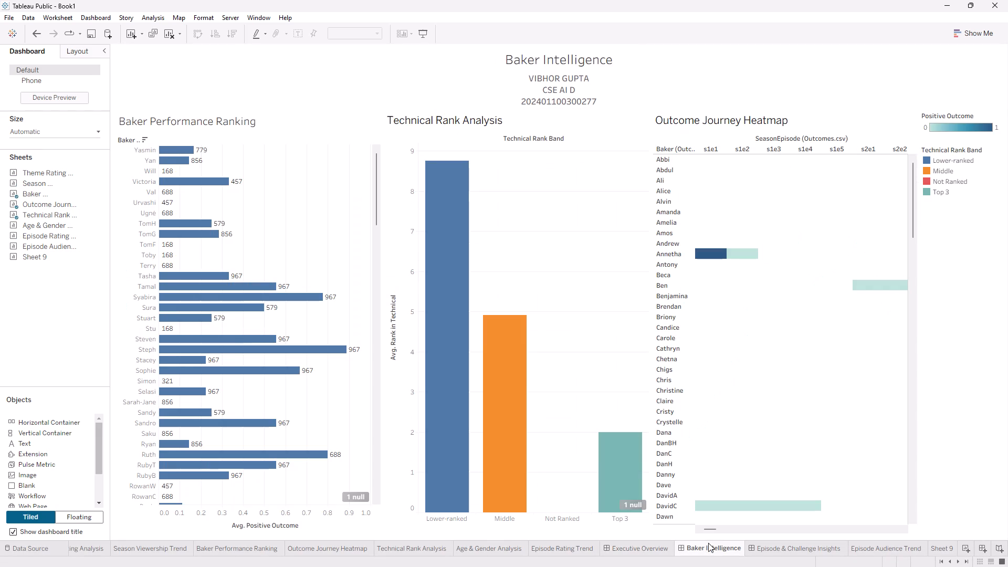
pyautogui.click(812, 546)
pyautogui.click(848, 546)
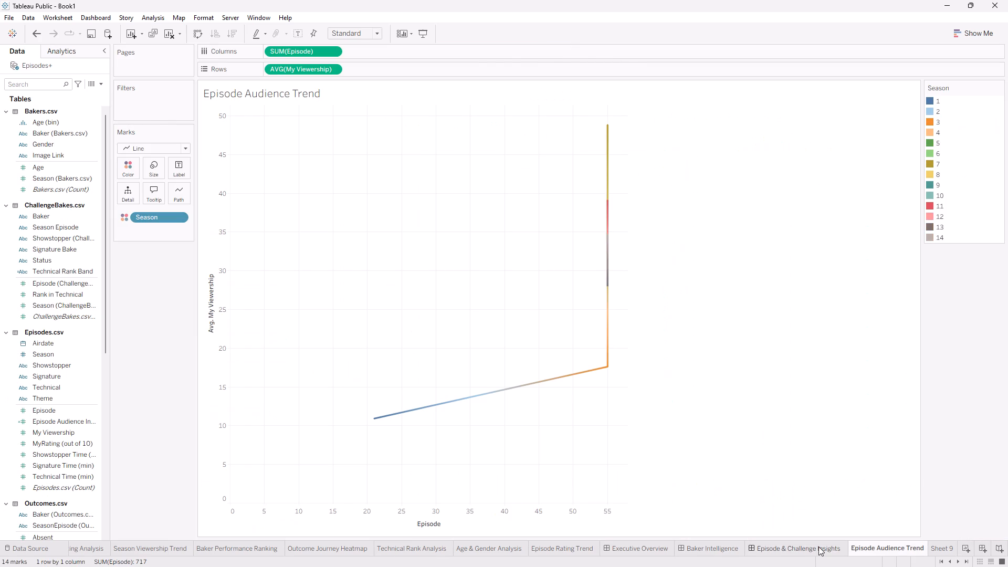
pyautogui.click(818, 547)
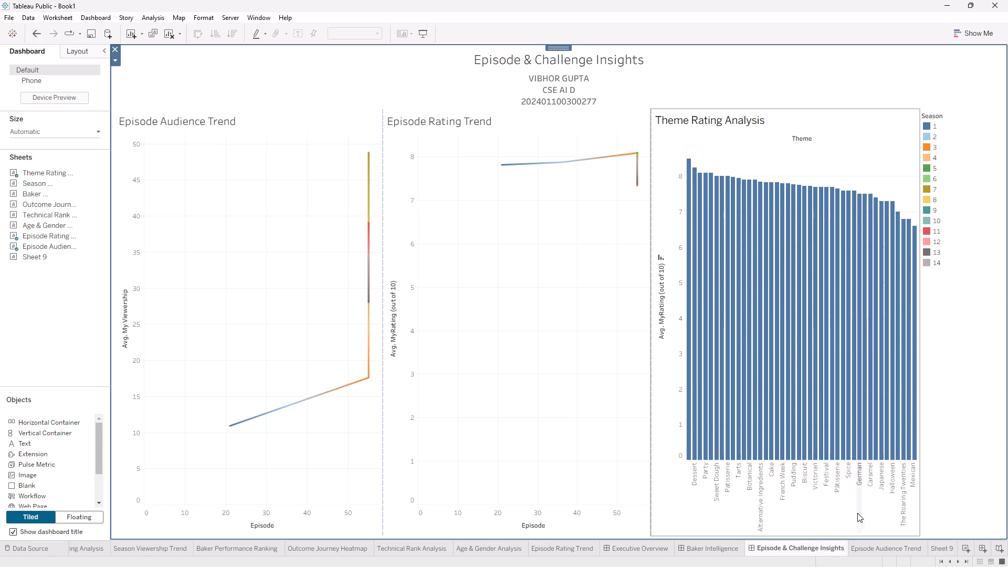
pyautogui.click(877, 545)
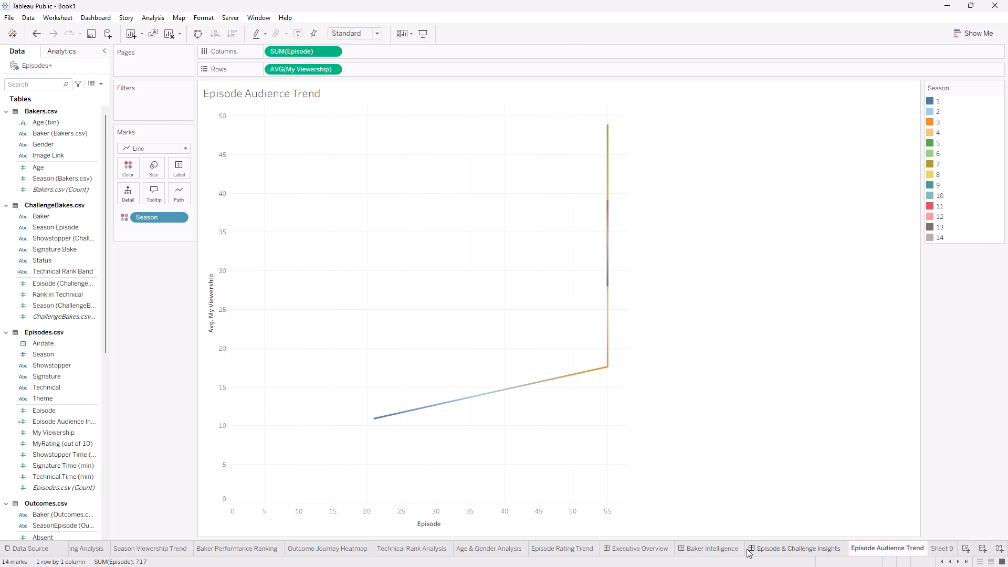
pyautogui.click(746, 549)
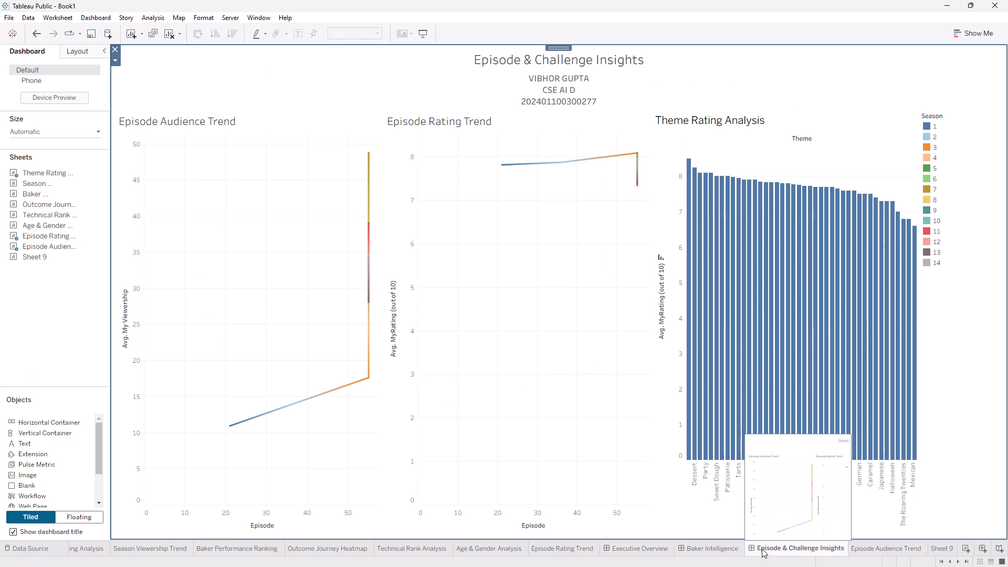
pyautogui.click(740, 548)
pyautogui.click(636, 552)
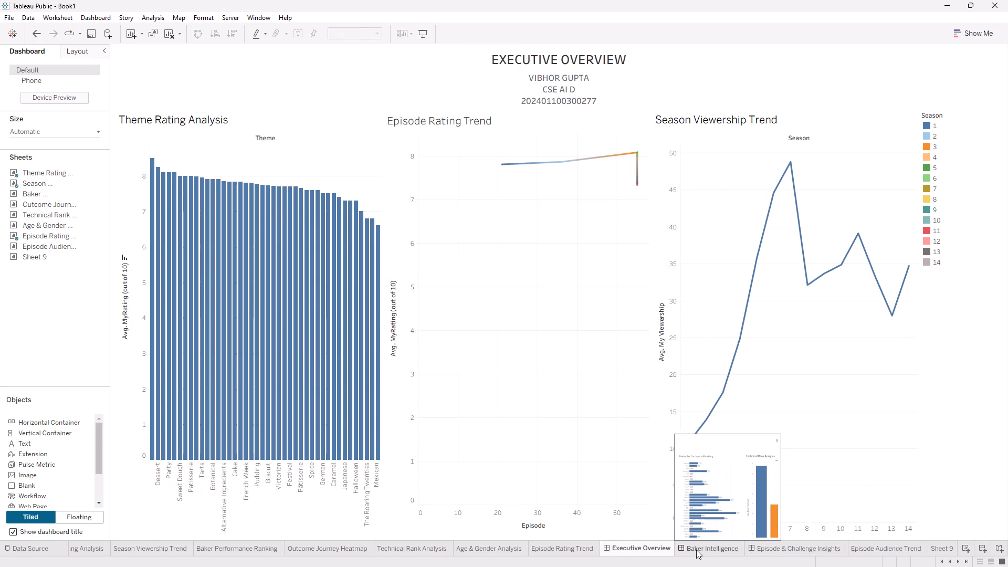
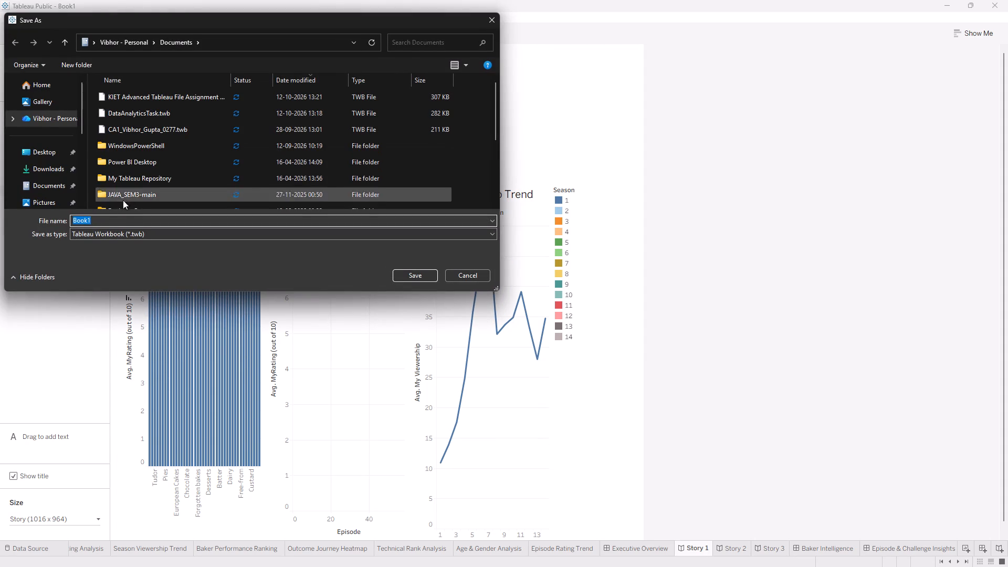
pyautogui.press('BackSpace')
pyautogui.press('BackSpace')
pyautogui.moveTo(149, 236); pyautogui.dragTo(147, 248)
pyautogui.click(147, 248)
pyautogui.click(147, 218)
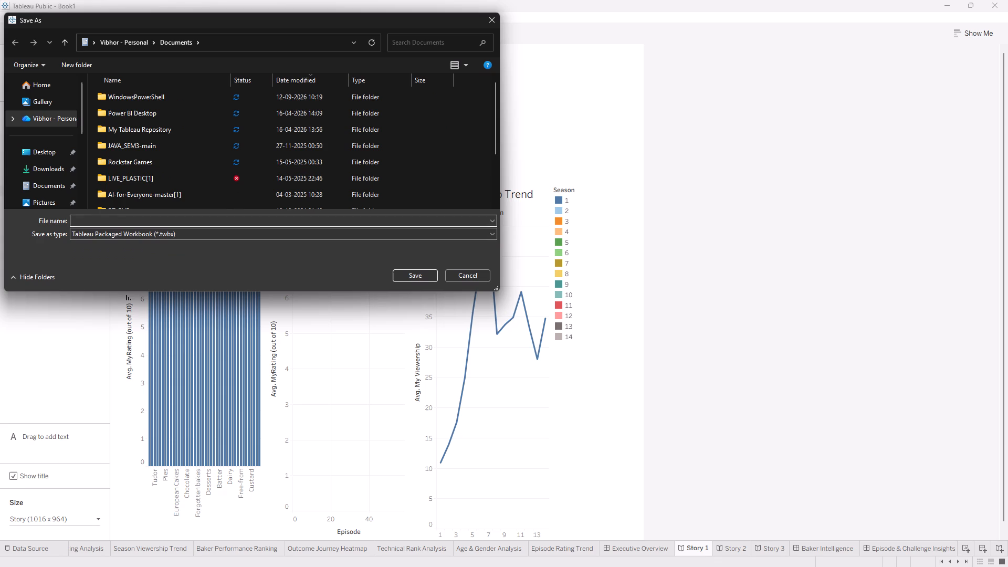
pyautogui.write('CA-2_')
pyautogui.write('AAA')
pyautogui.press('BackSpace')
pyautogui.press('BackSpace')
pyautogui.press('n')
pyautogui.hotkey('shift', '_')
# Complete the workbook's file name with the ending "alization" and save the packaged workbook in Documents.
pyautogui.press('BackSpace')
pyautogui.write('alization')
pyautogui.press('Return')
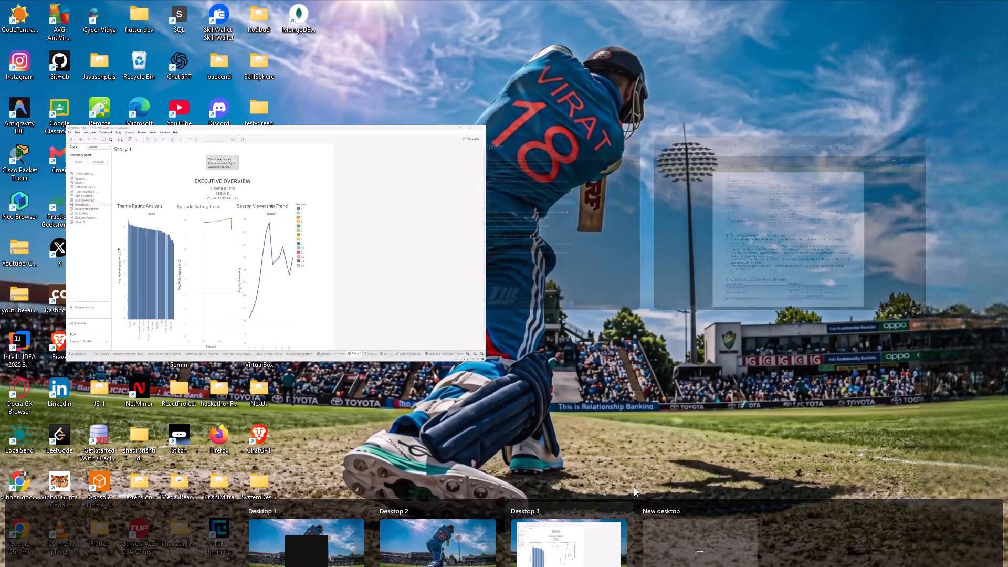
# Switch to a new virtual desktop and open a Google Chrome window there from the personal profile's desktop shortcut.
pyautogui.click(666, 496)
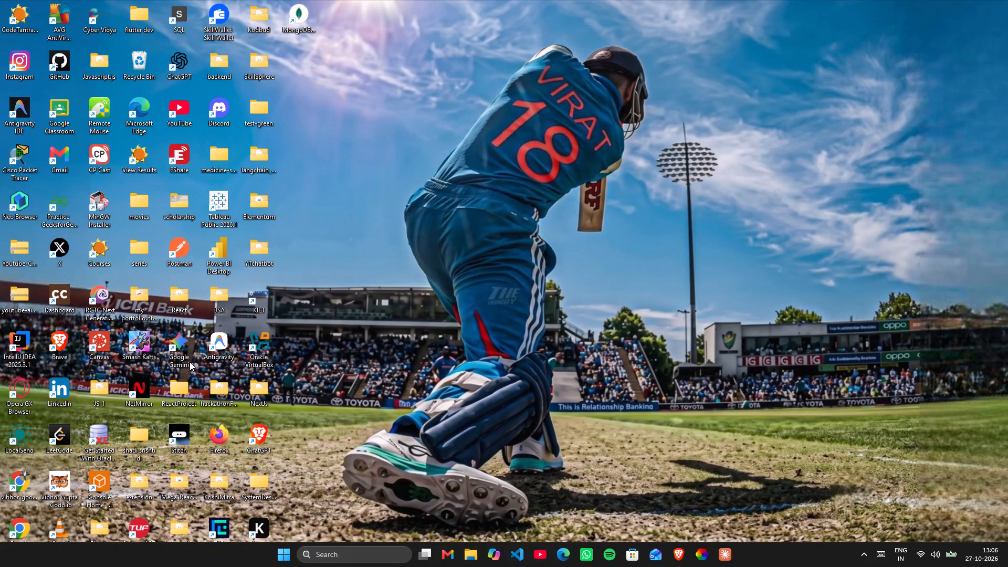
pyautogui.click(24, 480)
pyautogui.press('Return')
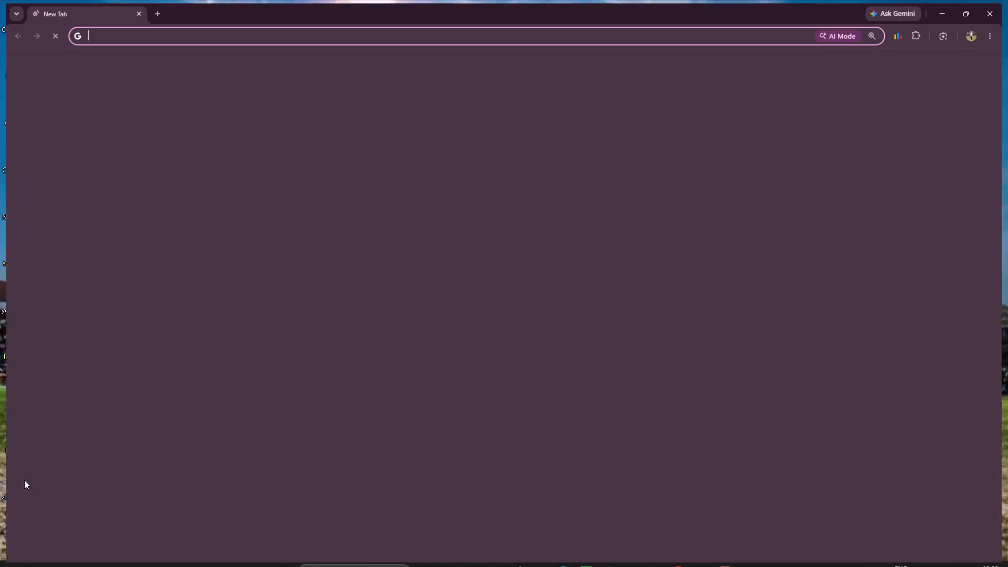
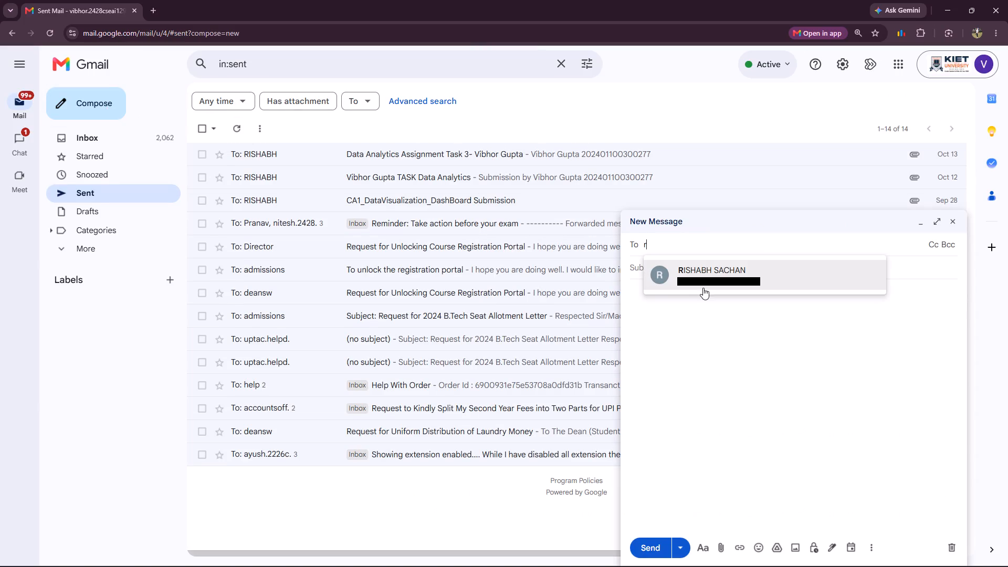
# Address the new email to the suggested recipient and start its subject line with "CA-2 Submission".
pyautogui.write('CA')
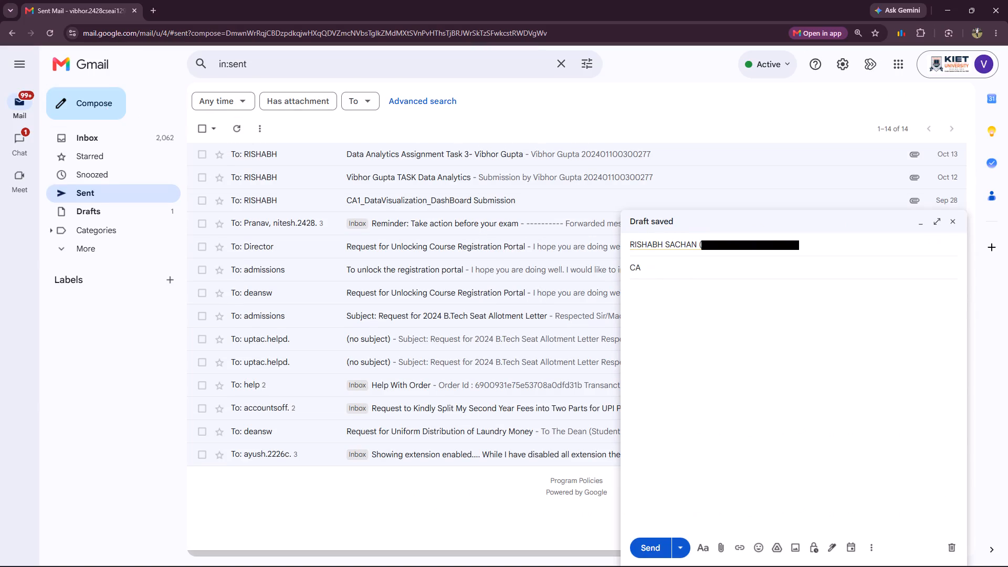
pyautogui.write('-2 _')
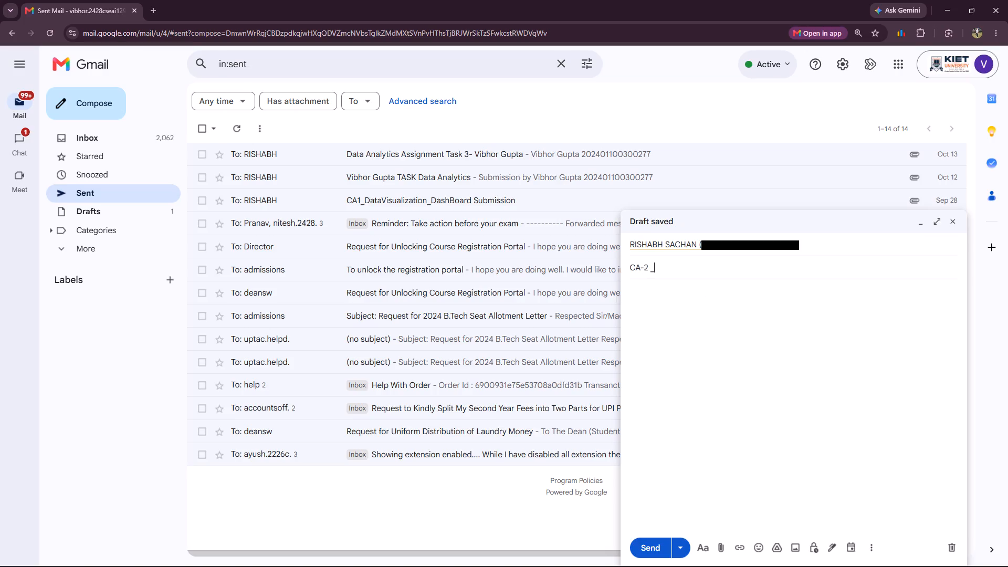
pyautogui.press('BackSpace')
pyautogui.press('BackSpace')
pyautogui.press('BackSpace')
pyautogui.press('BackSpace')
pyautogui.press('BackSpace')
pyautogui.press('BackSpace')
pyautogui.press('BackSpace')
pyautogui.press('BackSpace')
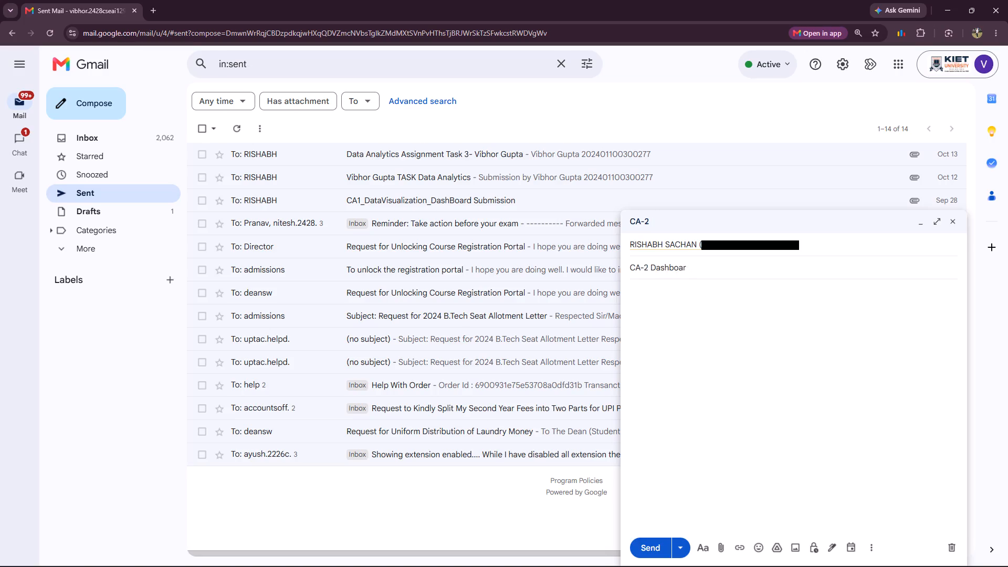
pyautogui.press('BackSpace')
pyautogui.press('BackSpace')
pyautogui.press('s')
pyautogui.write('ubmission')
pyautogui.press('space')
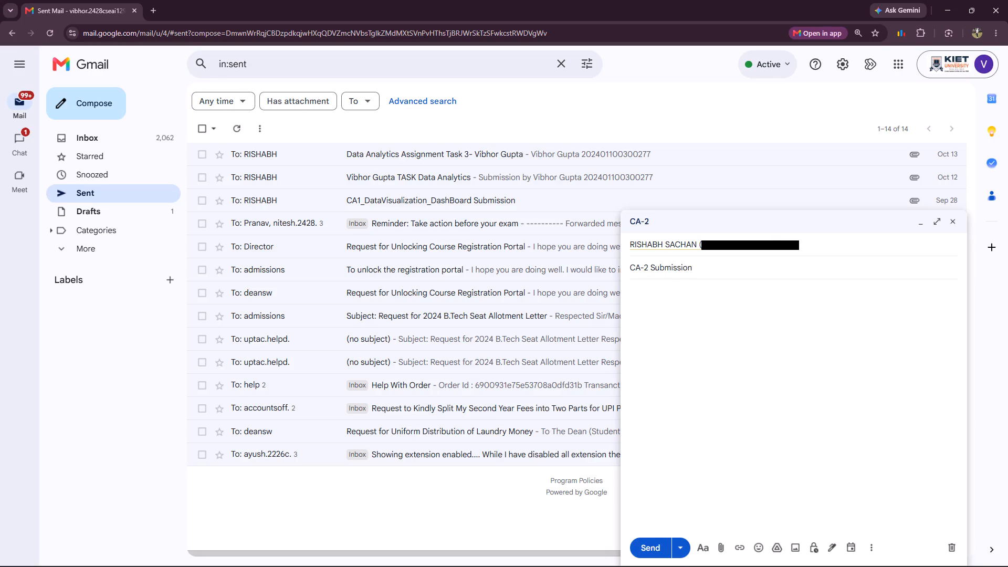
# Complete the subject with the student's name in capitals inside parentheses, followed by "CSE AI D -" and the student's roll number.
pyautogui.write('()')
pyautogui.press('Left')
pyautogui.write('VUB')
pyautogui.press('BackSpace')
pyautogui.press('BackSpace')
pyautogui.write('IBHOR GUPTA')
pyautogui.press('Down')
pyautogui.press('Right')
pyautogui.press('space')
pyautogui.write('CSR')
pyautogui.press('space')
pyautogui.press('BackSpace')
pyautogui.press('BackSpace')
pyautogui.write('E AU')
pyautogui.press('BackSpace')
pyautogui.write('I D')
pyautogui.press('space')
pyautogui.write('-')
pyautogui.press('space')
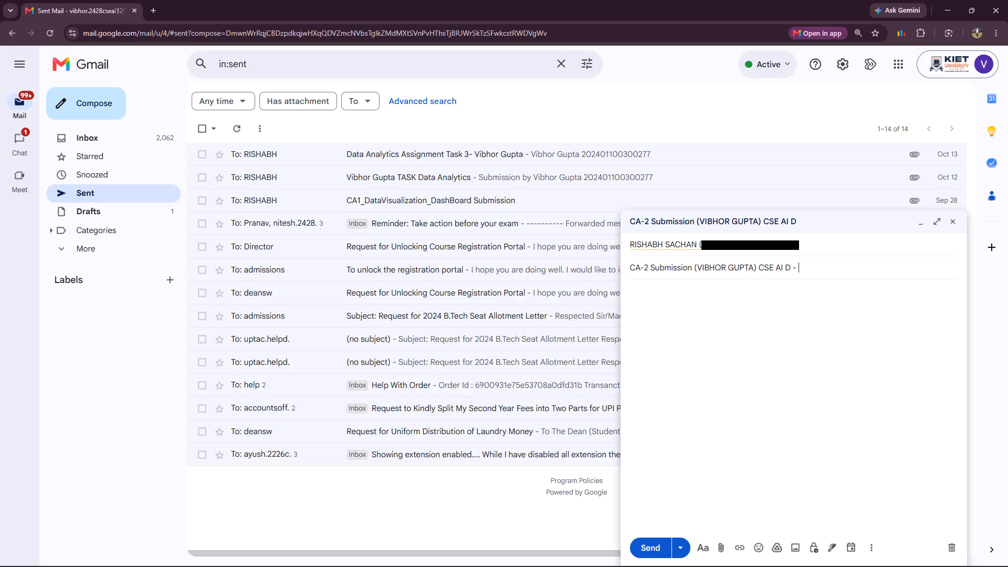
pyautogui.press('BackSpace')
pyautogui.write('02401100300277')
pyautogui.click(699, 335)
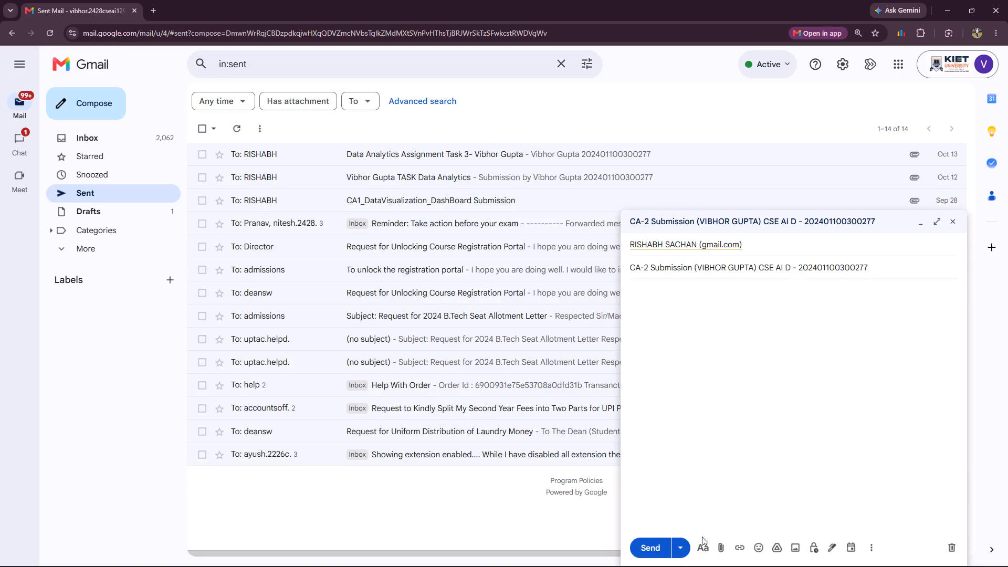
# Attach the packaged workbook CA-2_Data_Analytics_Visualization.twbx from the Documents folder to the email.
pyautogui.click(726, 545)
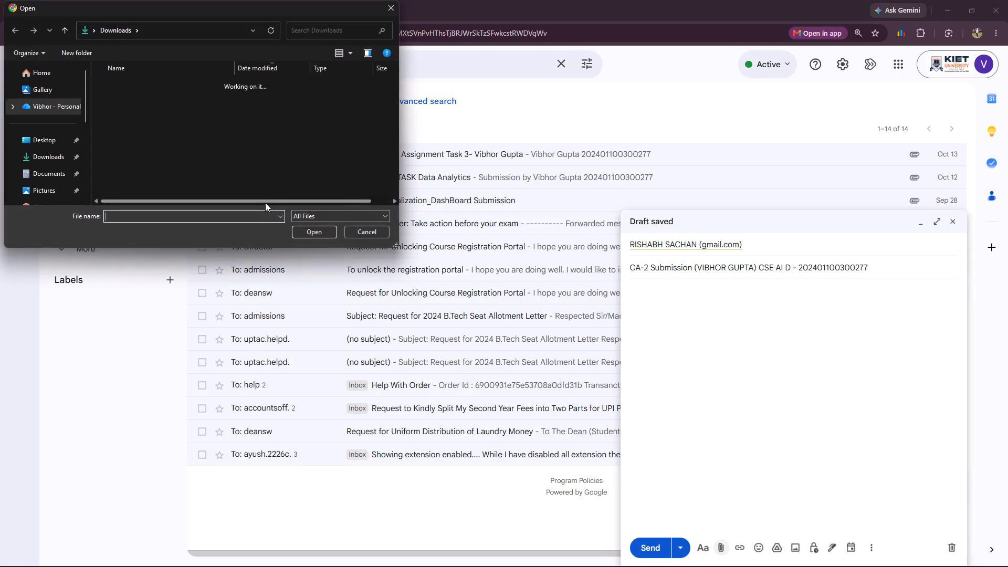
pyautogui.click(54, 161)
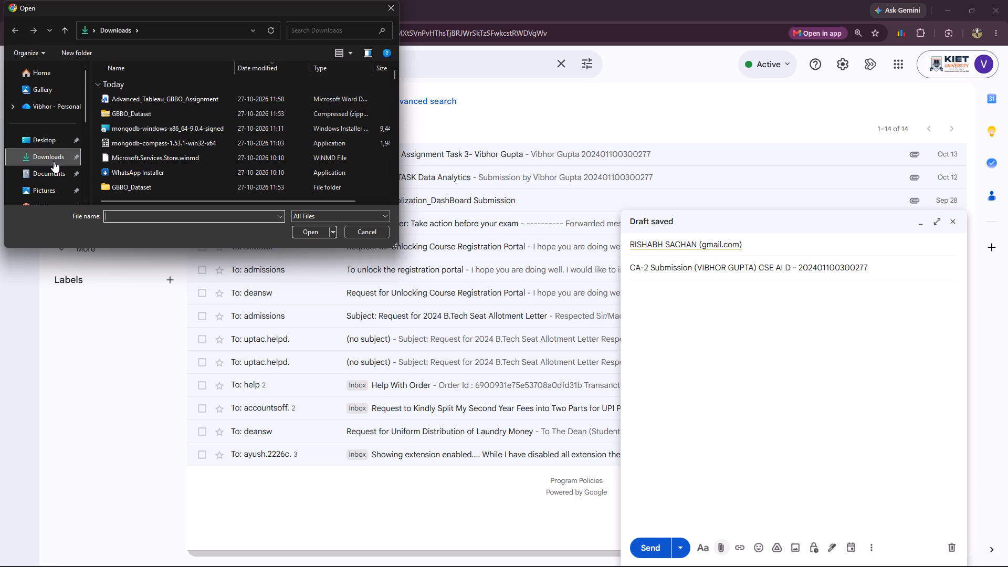
pyautogui.click(45, 145)
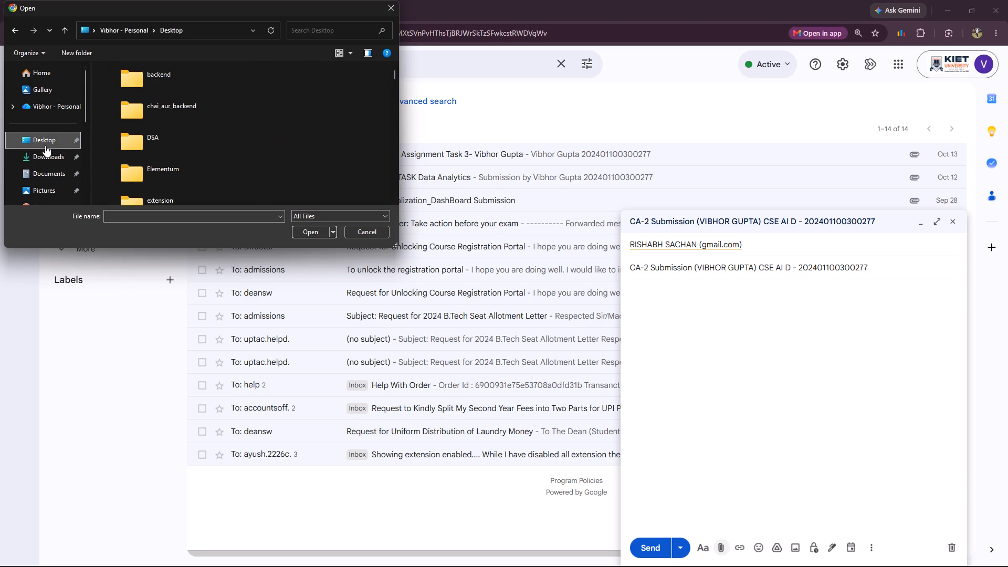
pyautogui.click(56, 155)
pyautogui.click(54, 168)
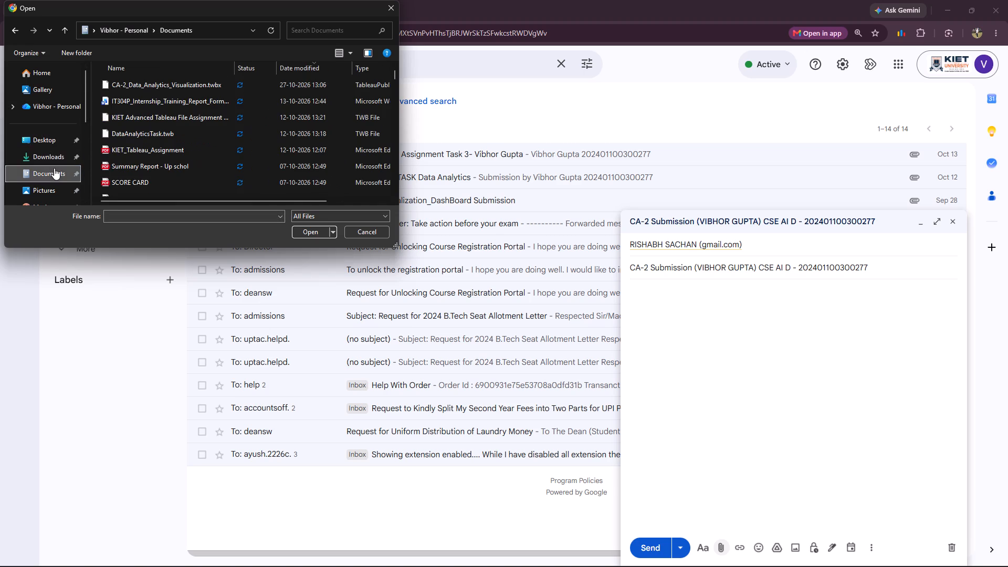
pyautogui.click(142, 88)
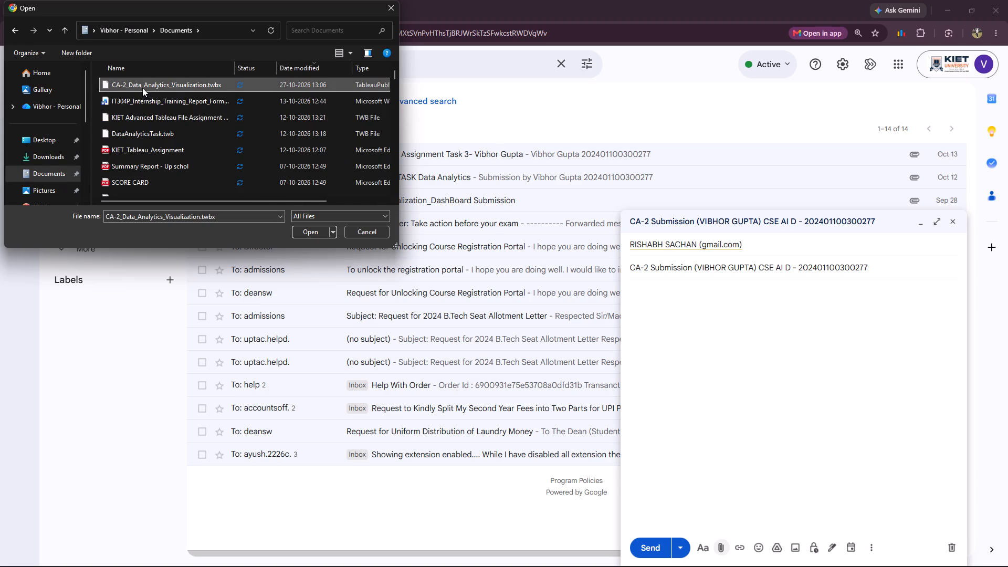